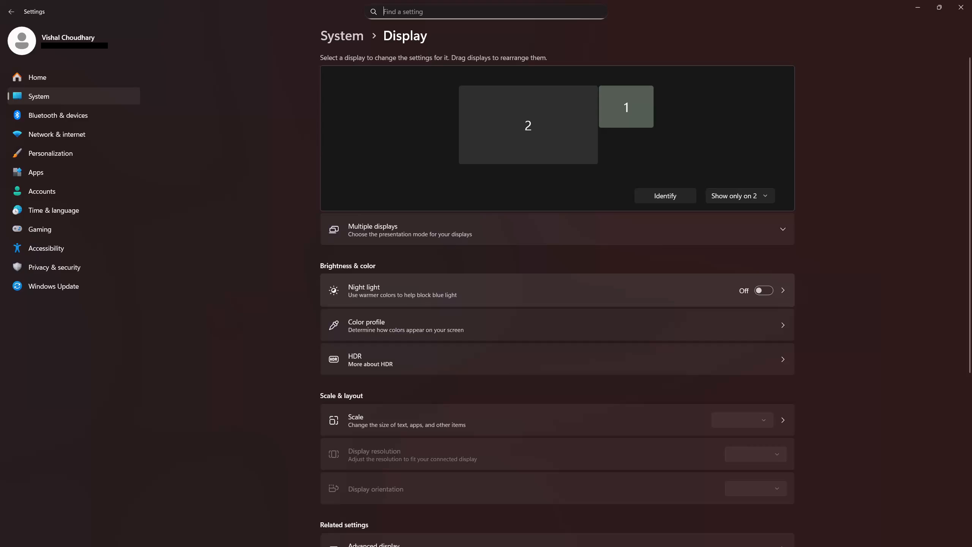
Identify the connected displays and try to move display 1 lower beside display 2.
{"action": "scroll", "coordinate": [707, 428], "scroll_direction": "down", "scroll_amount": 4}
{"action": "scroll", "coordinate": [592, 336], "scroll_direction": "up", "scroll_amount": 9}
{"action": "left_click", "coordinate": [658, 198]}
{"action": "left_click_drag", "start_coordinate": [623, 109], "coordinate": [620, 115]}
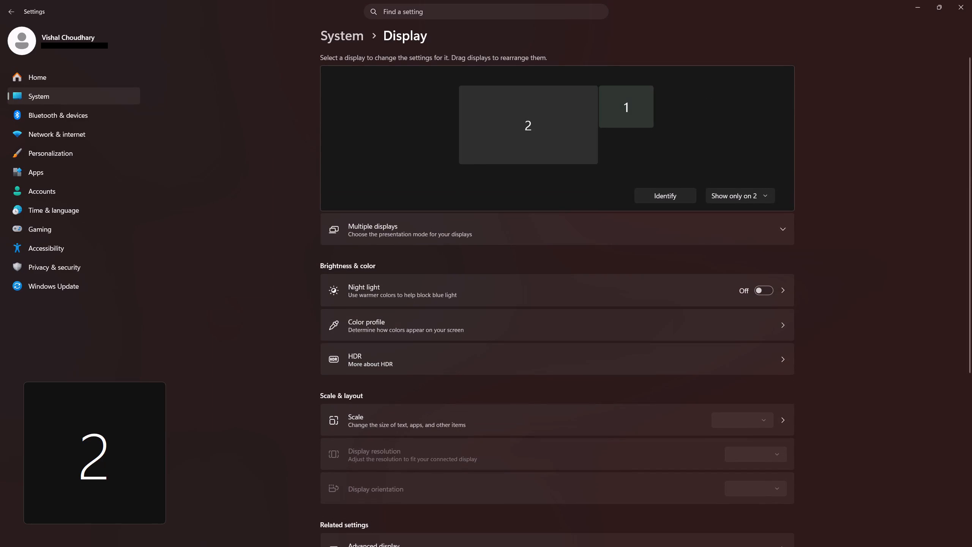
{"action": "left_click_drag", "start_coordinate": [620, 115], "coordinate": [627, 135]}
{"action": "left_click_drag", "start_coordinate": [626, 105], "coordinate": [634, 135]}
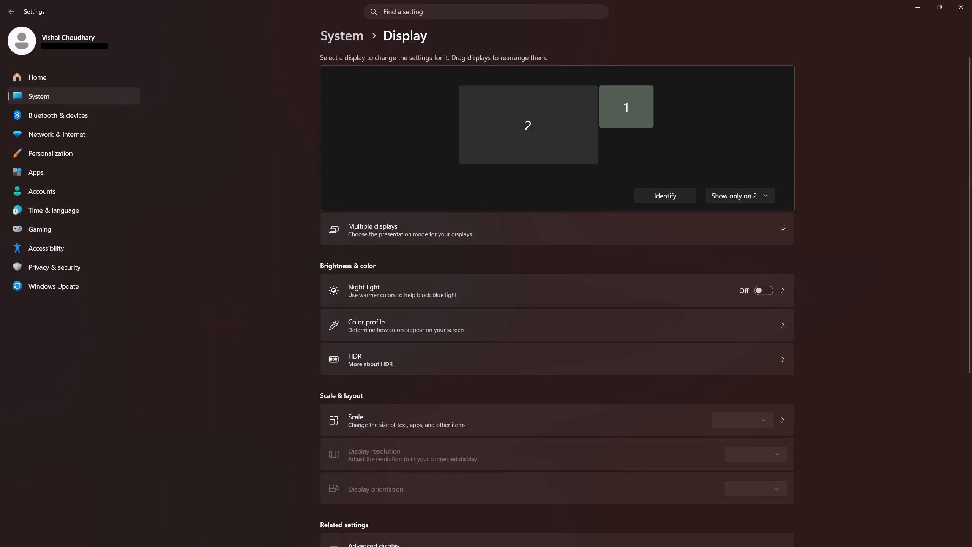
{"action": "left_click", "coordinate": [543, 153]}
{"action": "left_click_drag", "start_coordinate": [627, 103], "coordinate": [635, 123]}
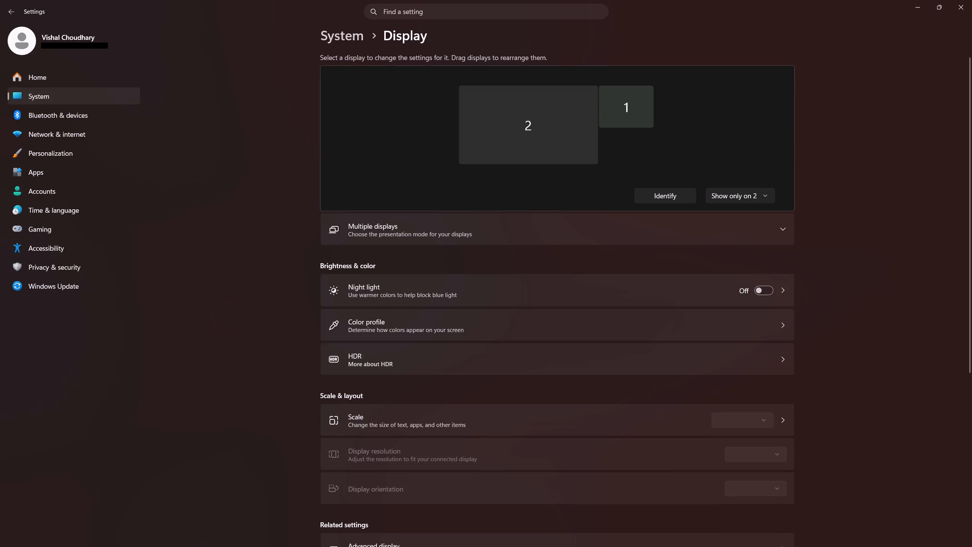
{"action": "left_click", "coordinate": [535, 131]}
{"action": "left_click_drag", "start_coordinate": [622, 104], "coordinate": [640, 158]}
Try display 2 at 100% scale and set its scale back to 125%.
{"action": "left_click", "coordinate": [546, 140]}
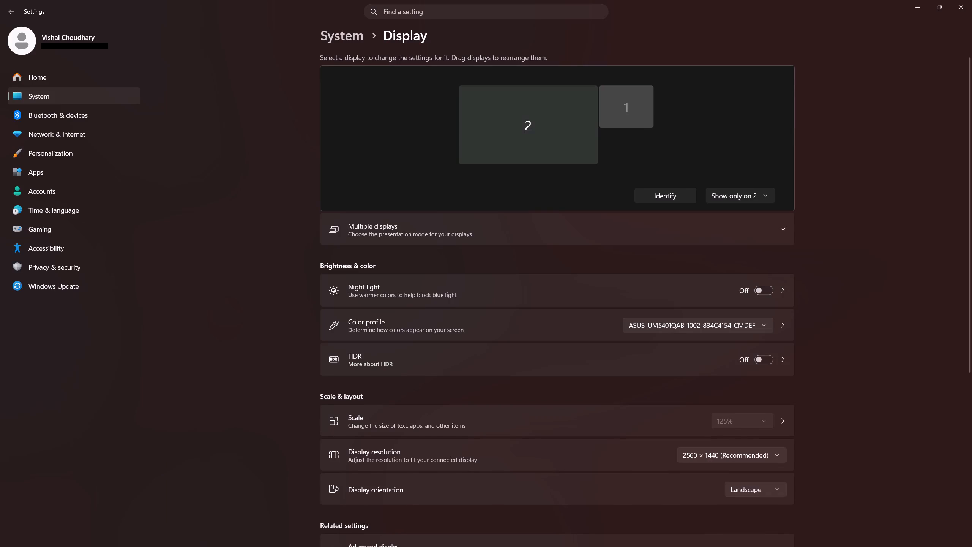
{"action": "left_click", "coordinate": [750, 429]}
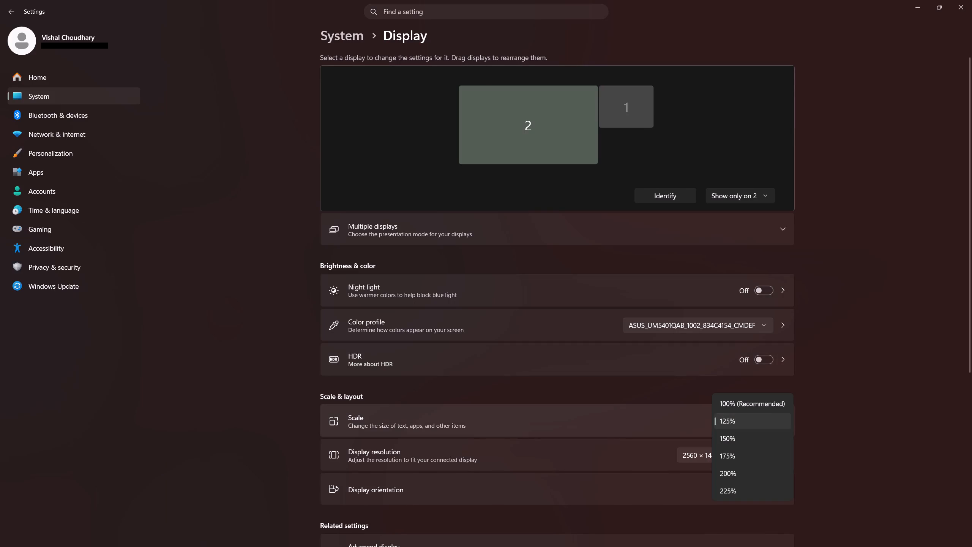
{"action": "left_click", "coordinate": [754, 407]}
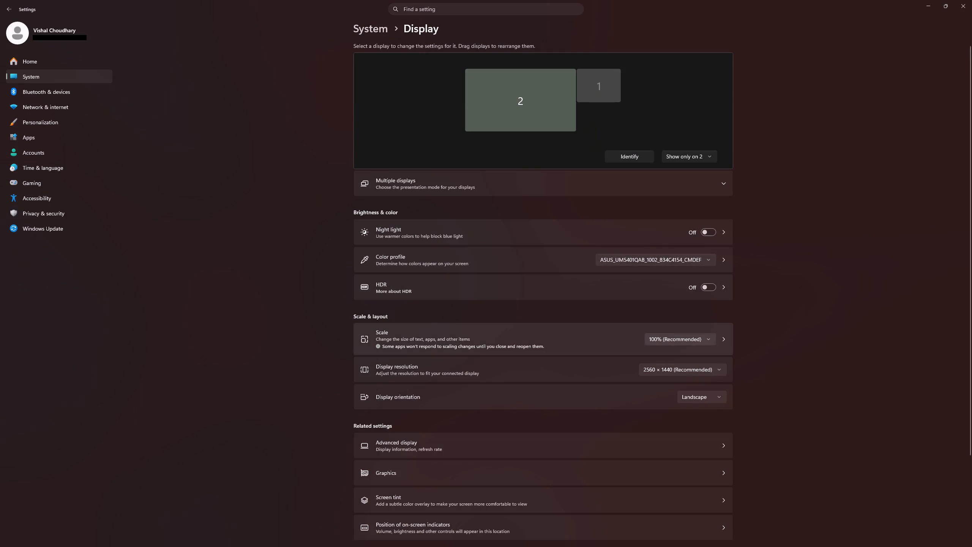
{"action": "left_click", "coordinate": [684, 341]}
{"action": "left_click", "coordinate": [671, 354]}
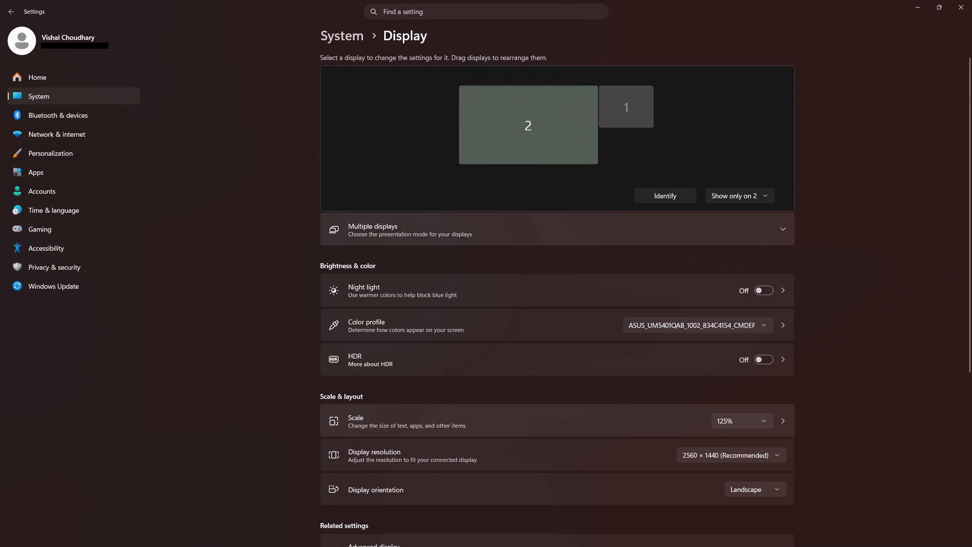
Check the available display resolutions without changing any, and close the Settings window.
{"action": "scroll", "coordinate": [660, 281], "scroll_direction": "down", "scroll_amount": 6}
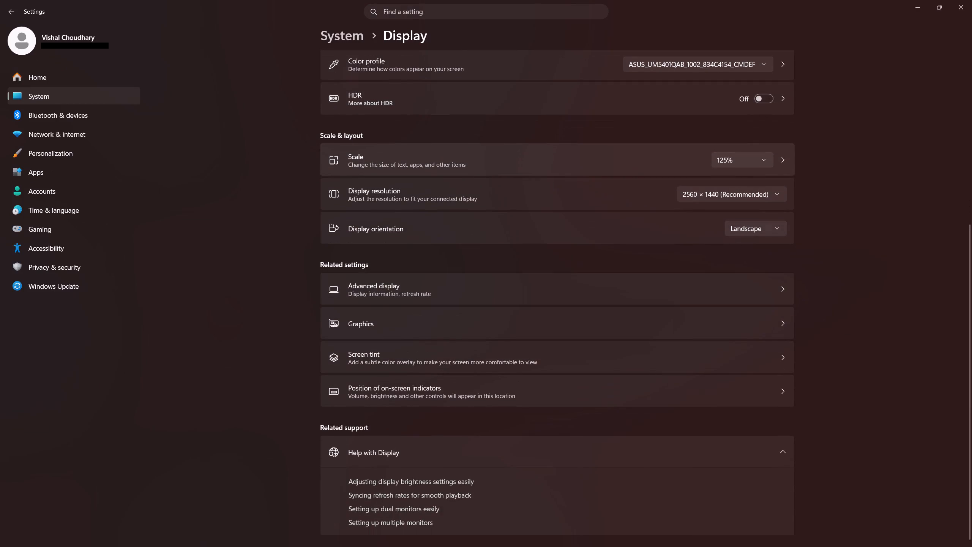
{"action": "left_click", "coordinate": [763, 196]}
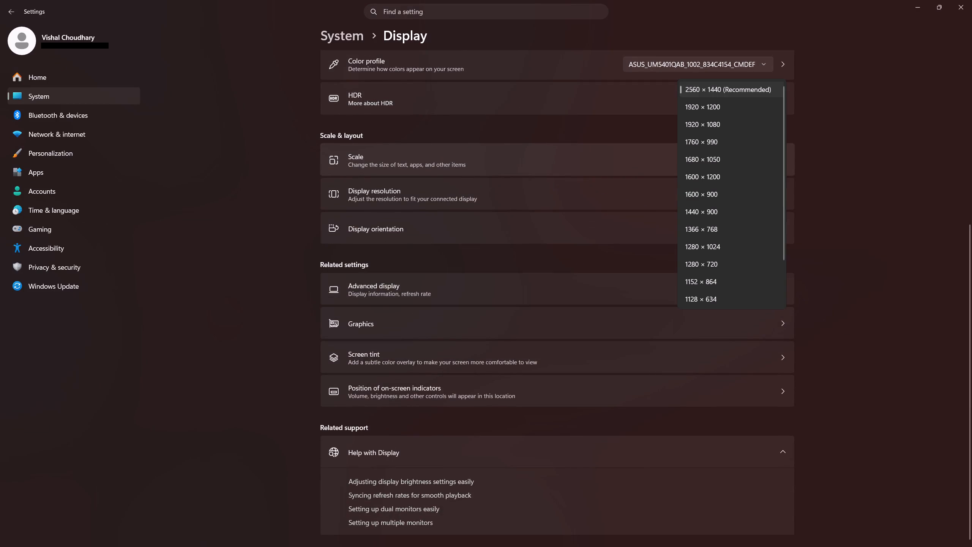
{"action": "left_click", "coordinate": [929, 215]}
{"action": "scroll", "coordinate": [434, 395], "scroll_direction": "down", "scroll_amount": 4}
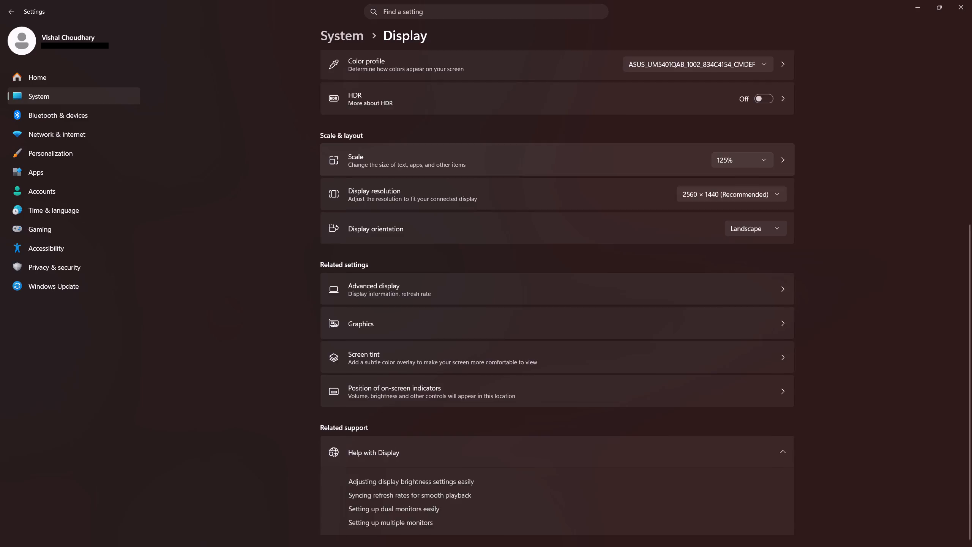
{"action": "scroll", "coordinate": [477, 265], "scroll_direction": "up", "scroll_amount": 7}
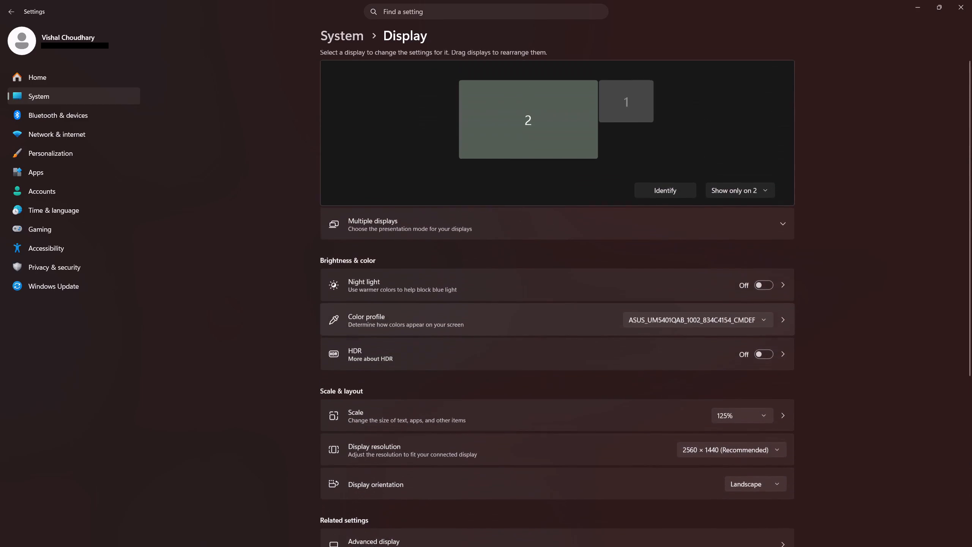
{"action": "scroll", "coordinate": [477, 265], "scroll_direction": "up", "scroll_amount": 1}
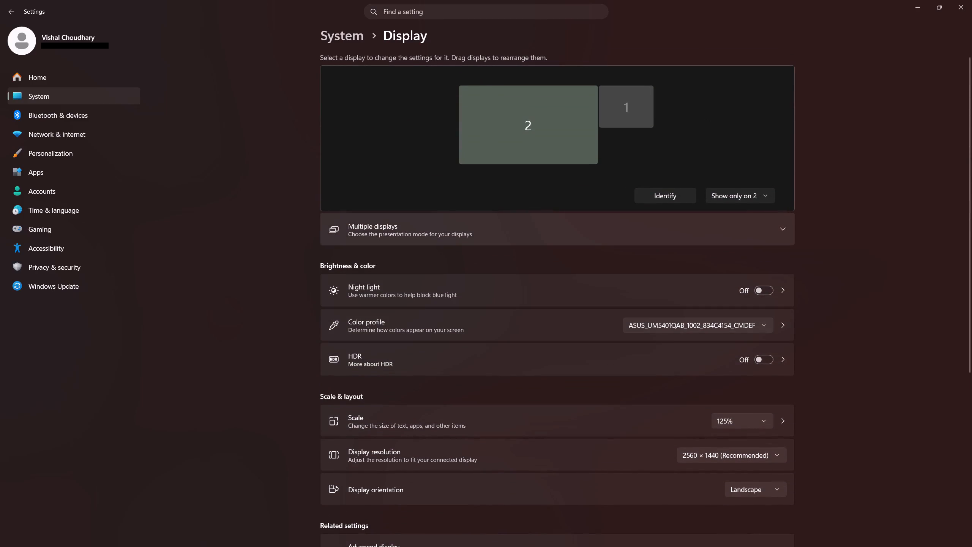
{"action": "left_click", "coordinate": [971, 0]}
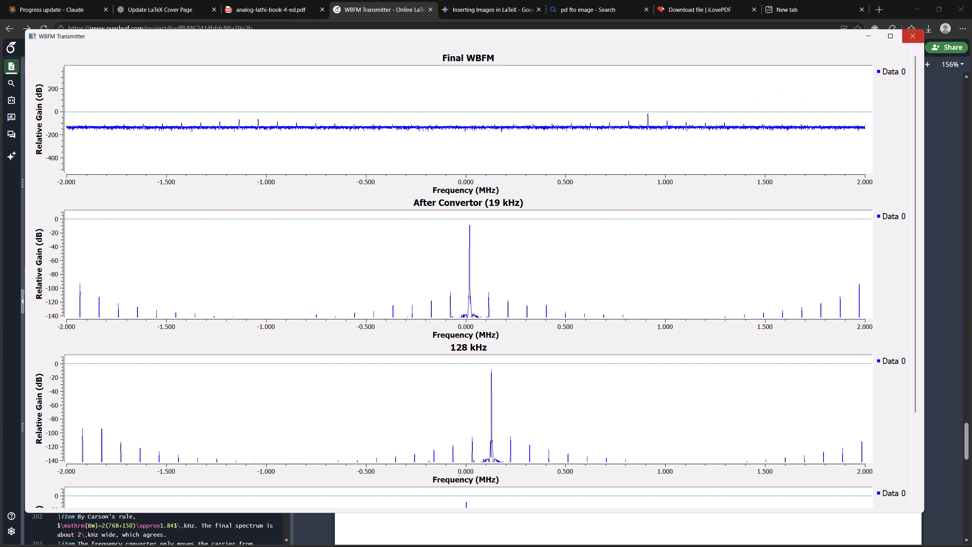
Maximize the WBFM Transmitter plot window, examine its frequency spectra, and close it.
{"action": "left_click", "coordinate": [887, 39]}
{"action": "scroll", "coordinate": [598, 254], "scroll_direction": "up", "scroll_amount": 4}
{"action": "scroll", "coordinate": [598, 254], "scroll_direction": "down", "scroll_amount": 3}
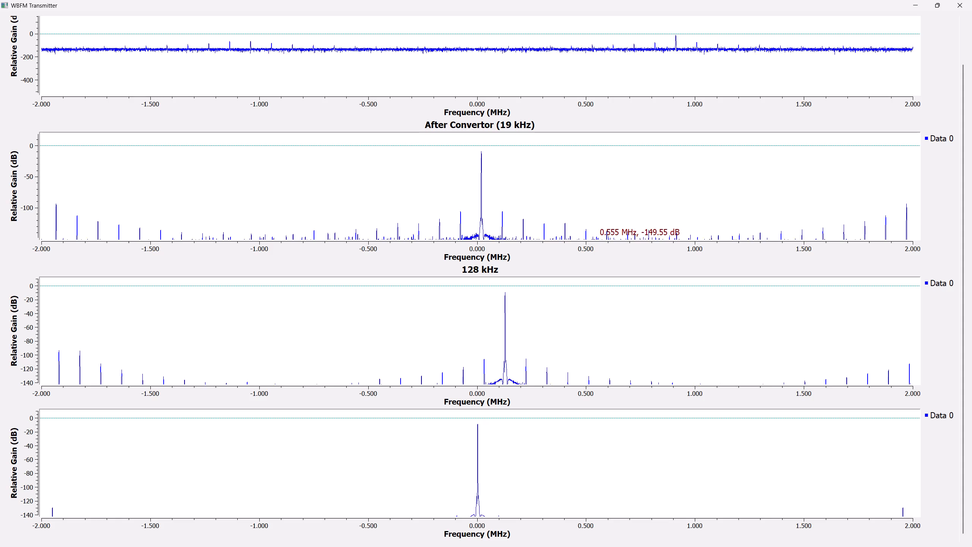
{"action": "scroll", "coordinate": [598, 254], "scroll_direction": "up", "scroll_amount": 4}
{"action": "left_click", "coordinate": [969, 3]}
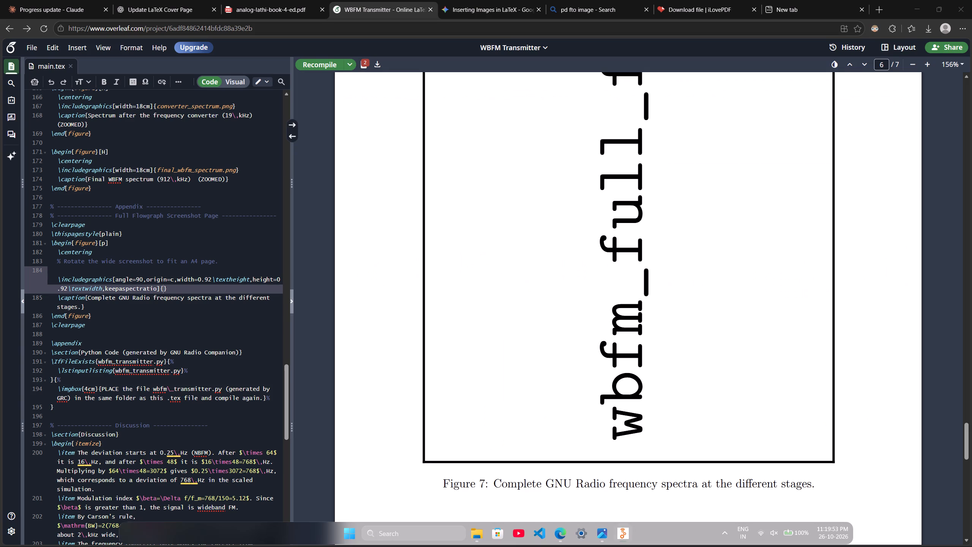
Close the running GNU Radio Companion from the taskbar.
{"action": "left_click", "coordinate": [628, 535]}
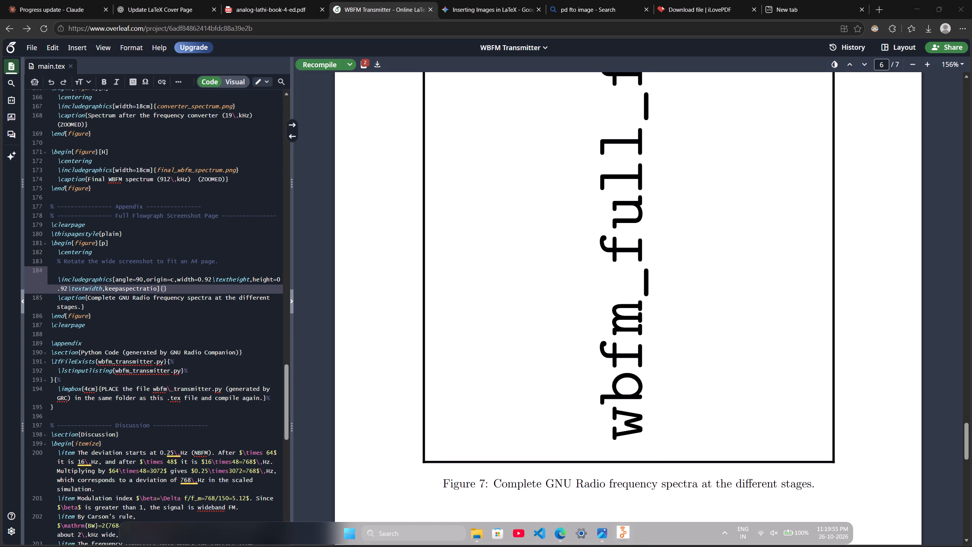
{"action": "left_click", "coordinate": [626, 538]}
{"action": "left_click", "coordinate": [617, 538]}
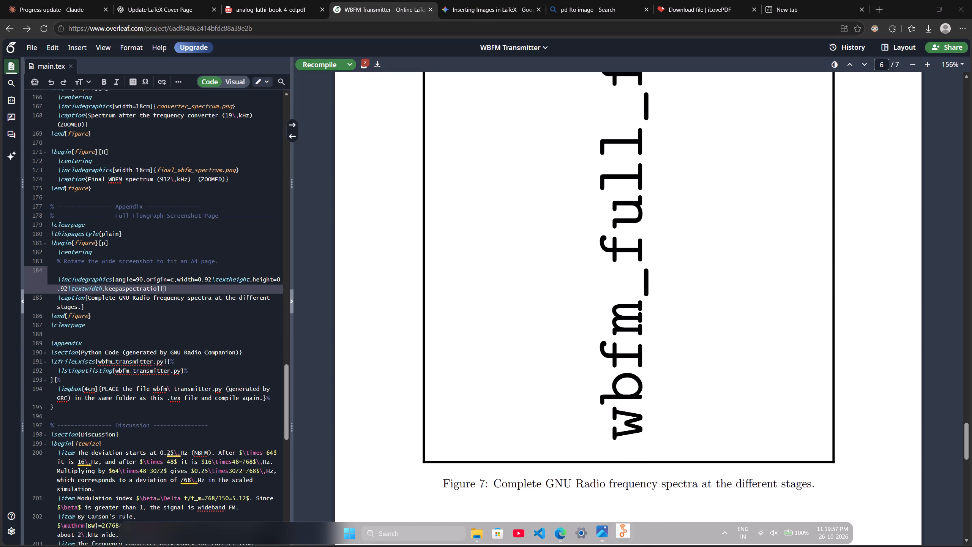
{"action": "left_click", "coordinate": [623, 527]}
{"action": "right_click", "coordinate": [624, 542]}
{"action": "left_click", "coordinate": [610, 503]}
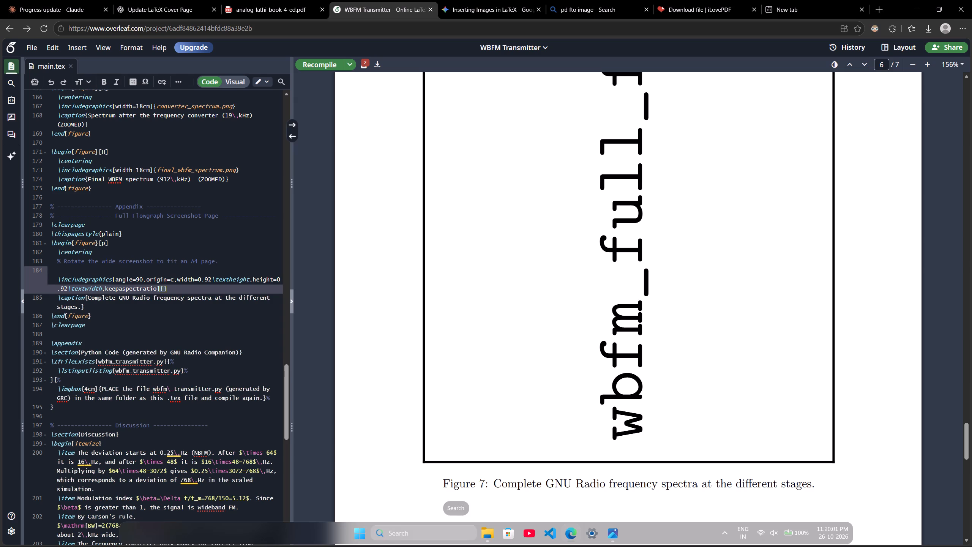
Search the installed apps for "gnu" and launch GNU Radio Companion.
{"action": "left_click", "coordinate": [366, 530]}
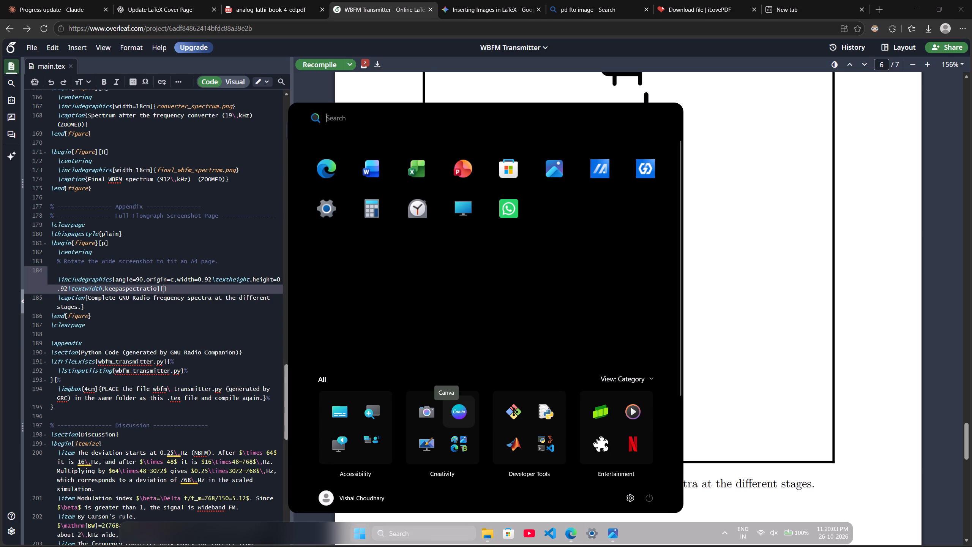
{"action": "type", "text": "gnu"}
{"action": "key", "text": "space"}
{"action": "key", "text": "Return"}
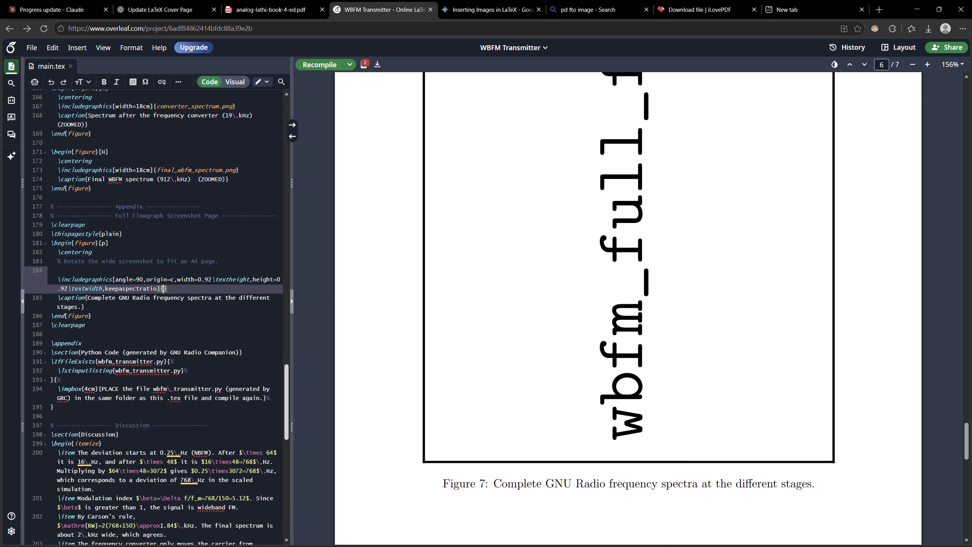
Go back to the Block Diagram section in the compiled report and minimize the GNU Radio Companion window.
{"action": "scroll", "coordinate": [513, 239], "scroll_direction": "down", "scroll_amount": 8}
{"action": "scroll", "coordinate": [513, 239], "scroll_direction": "up", "scroll_amount": 19}
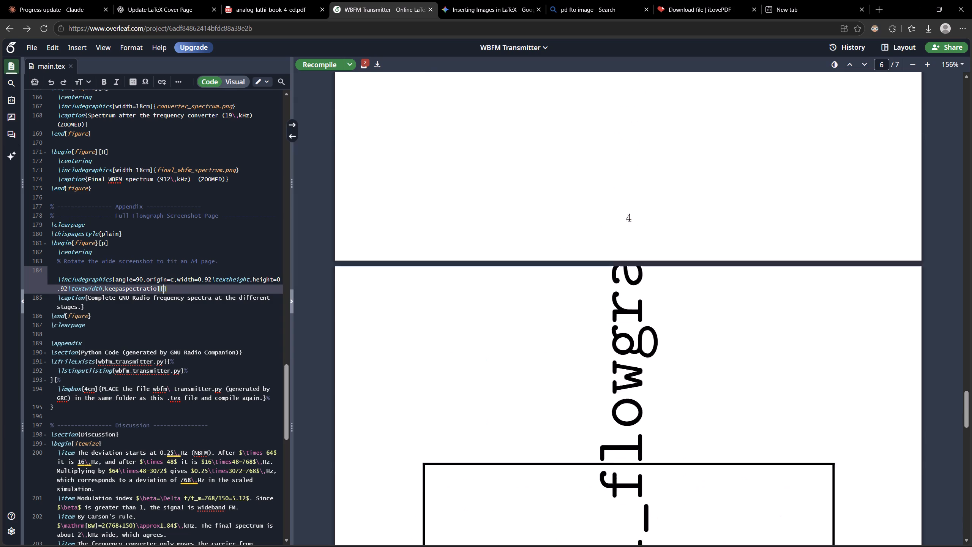
{"action": "scroll", "coordinate": [513, 239], "scroll_direction": "up", "scroll_amount": 20}
{"action": "scroll", "coordinate": [513, 239], "scroll_direction": "up", "scroll_amount": 20}
{"action": "scroll", "coordinate": [513, 239], "scroll_direction": "up", "scroll_amount": 13}
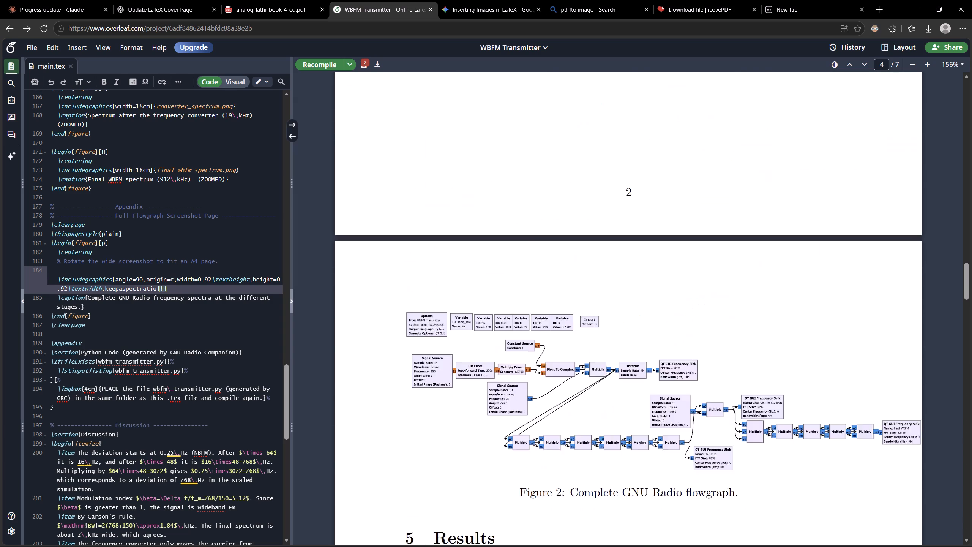
{"action": "scroll", "coordinate": [513, 239], "scroll_direction": "up", "scroll_amount": 20}
{"action": "scroll", "coordinate": [513, 239], "scroll_direction": "up", "scroll_amount": 19}
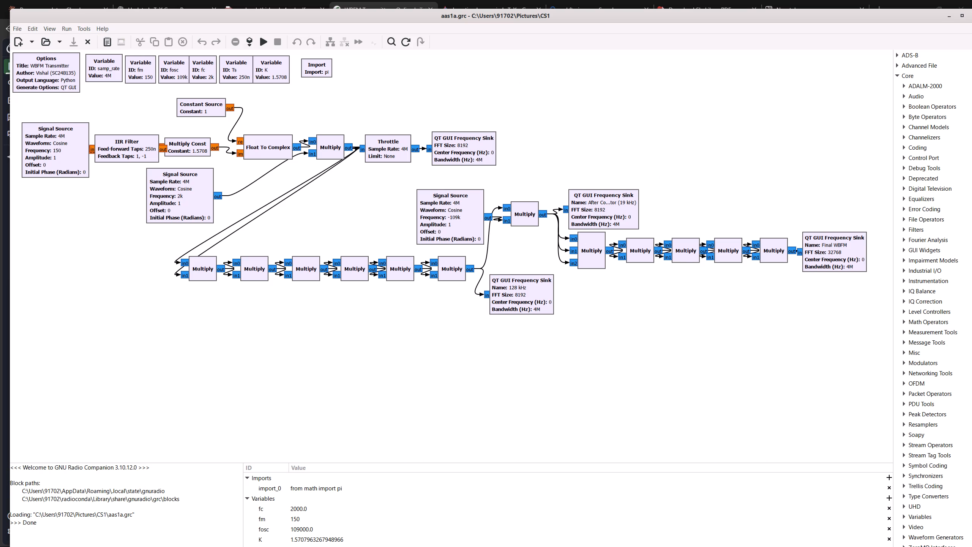
{"action": "left_click_drag", "start_coordinate": [918, 15], "coordinate": [851, 24]}
{"action": "left_click", "coordinate": [880, 24]}
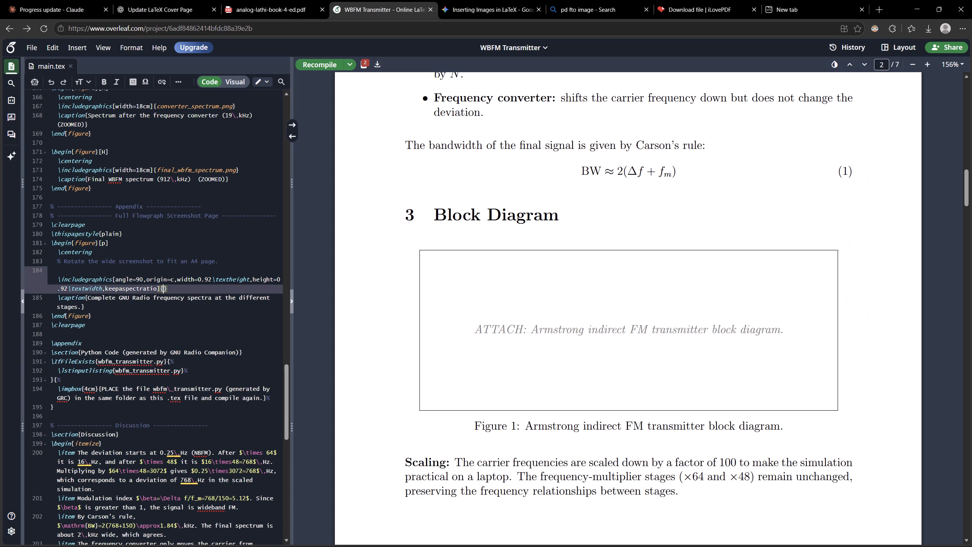
Switch to the analog-lathi-book-4-ed.pdf textbook and take a screenshot of Figure 5.10, the Armstrong indirect FM transmitter block diagram, with its caption.
{"action": "left_click", "coordinate": [243, 11]}
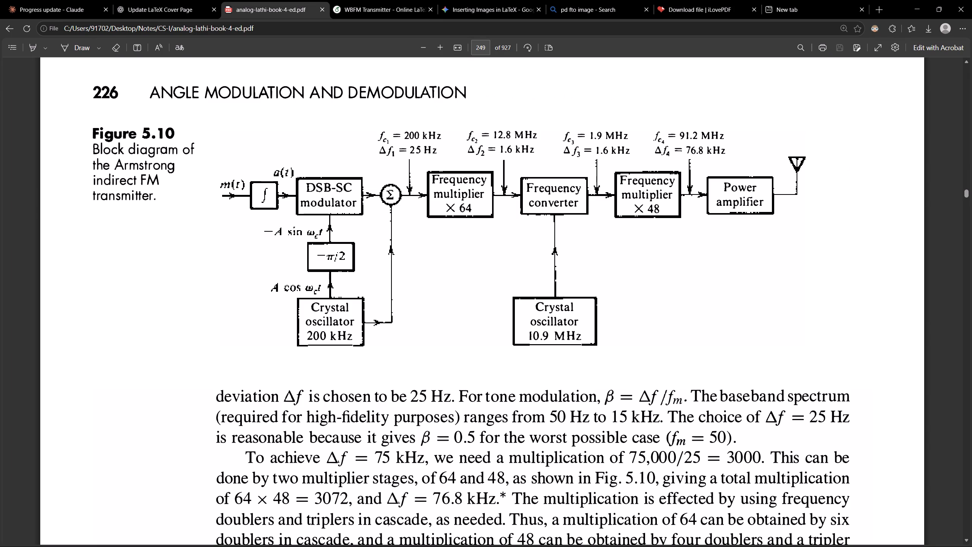
{"action": "left_click", "coordinate": [103, 463]}
{"action": "key", "text": "shift+super+s"}
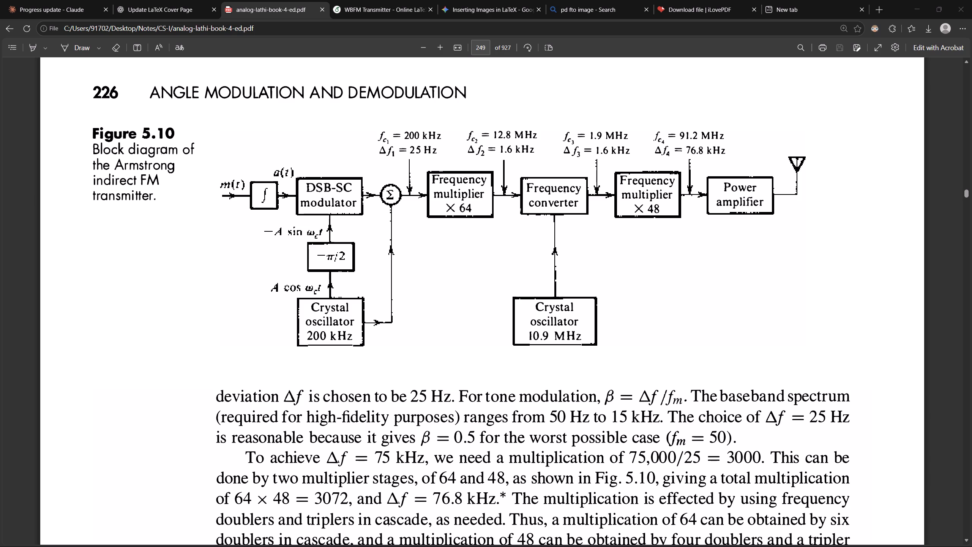
{"action": "left_click_drag", "start_coordinate": [75, 104], "coordinate": [136, 127]}
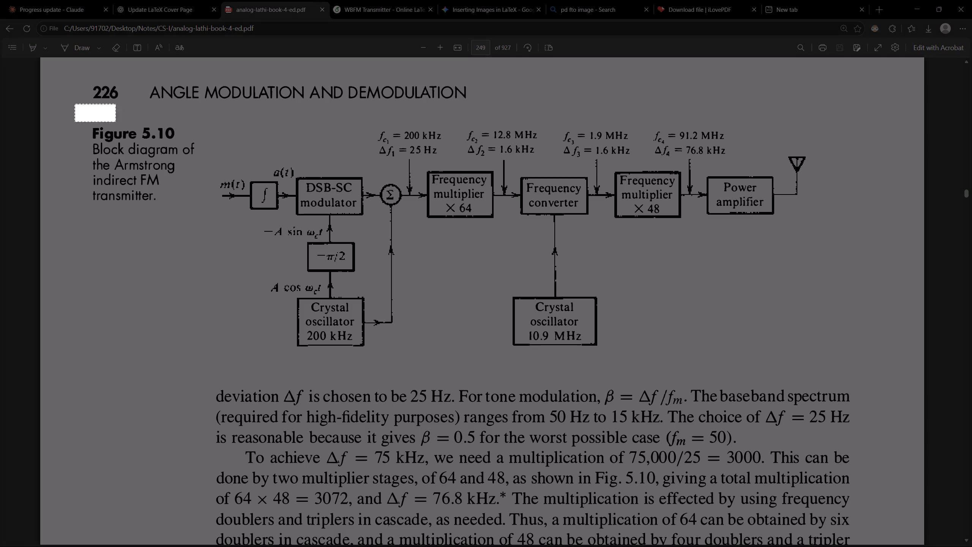
{"action": "left_click_drag", "start_coordinate": [136, 127], "coordinate": [863, 366]}
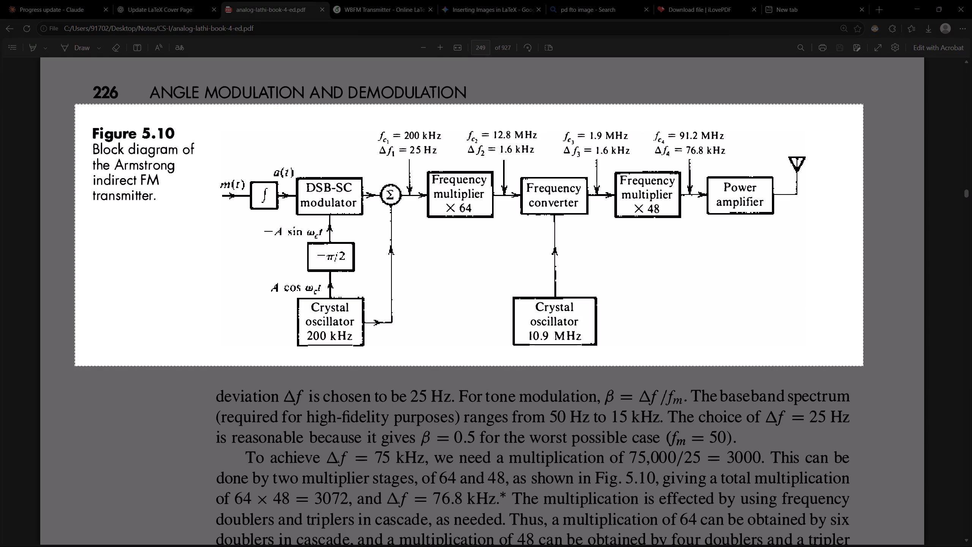
{"action": "left_click_drag", "start_coordinate": [863, 366], "coordinate": [862, 366]}
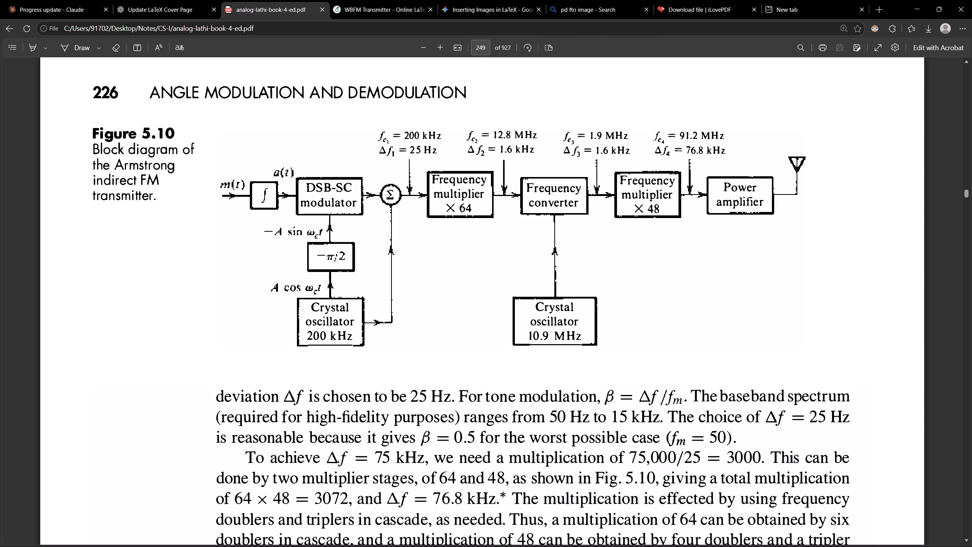
In File Explorer, copy the newest screenshot, Screenshot 2026-10-26 232036.png, from the Screenshots folder into the CS1 folder.
{"action": "left_click", "coordinate": [380, 0]}
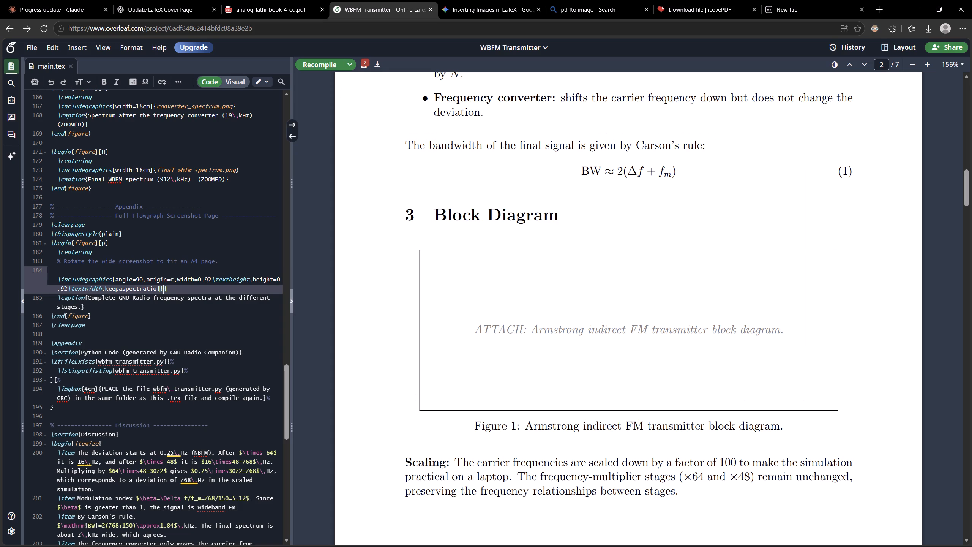
{"action": "left_click", "coordinate": [474, 535]}
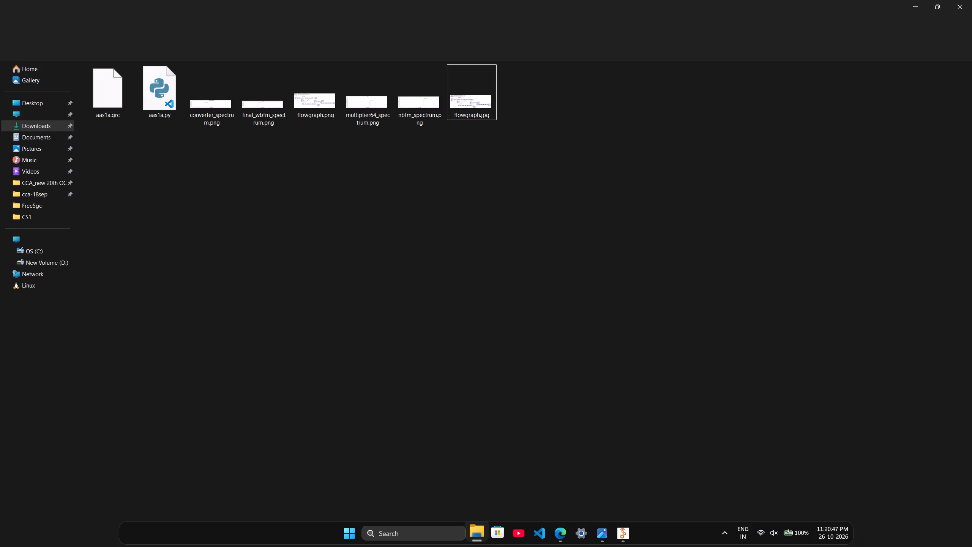
{"action": "left_click", "coordinate": [30, 0]}
{"action": "left_click", "coordinate": [47, 5]}
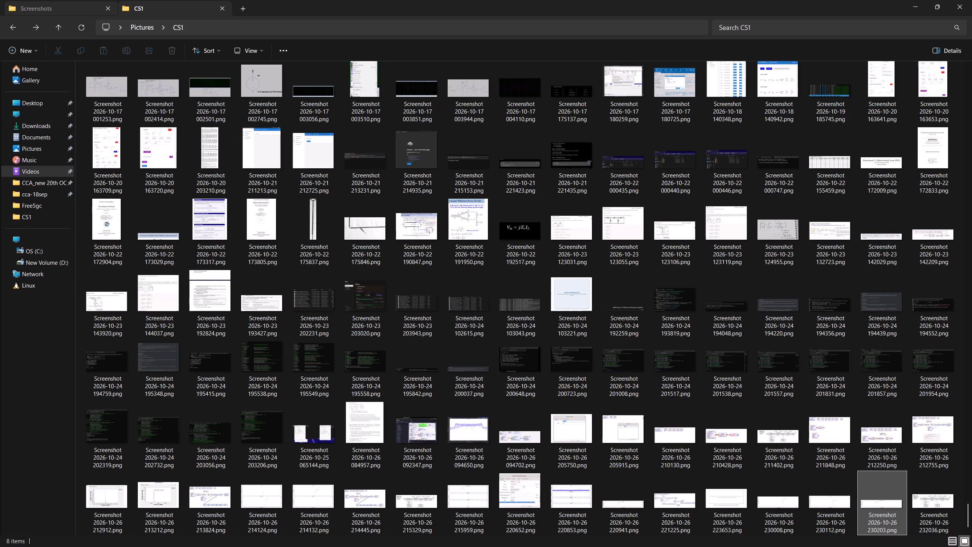
{"action": "scroll", "coordinate": [853, 284], "scroll_direction": "down", "scroll_amount": 13}
{"action": "left_click", "coordinate": [940, 492]}
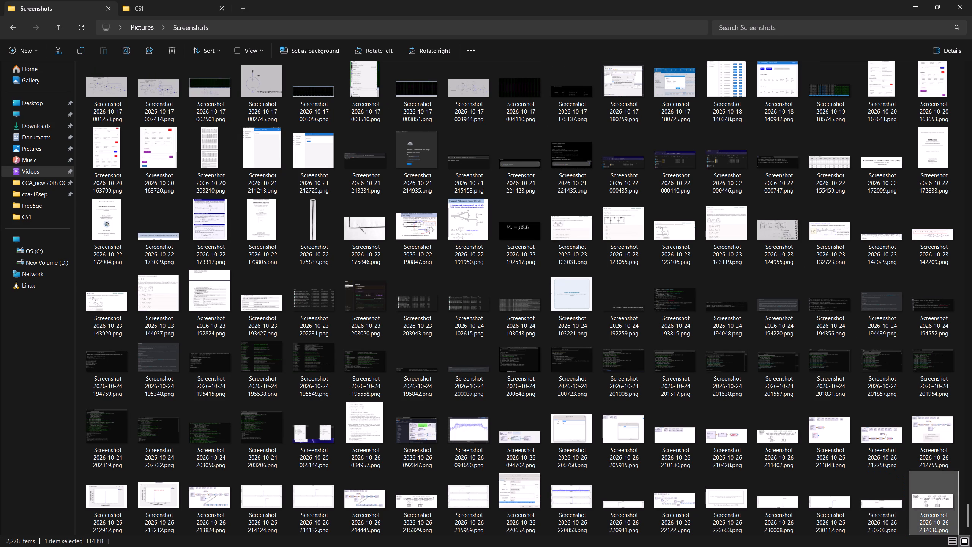
{"action": "key", "text": "ctrl+c"}
{"action": "left_click", "coordinate": [140, 0]}
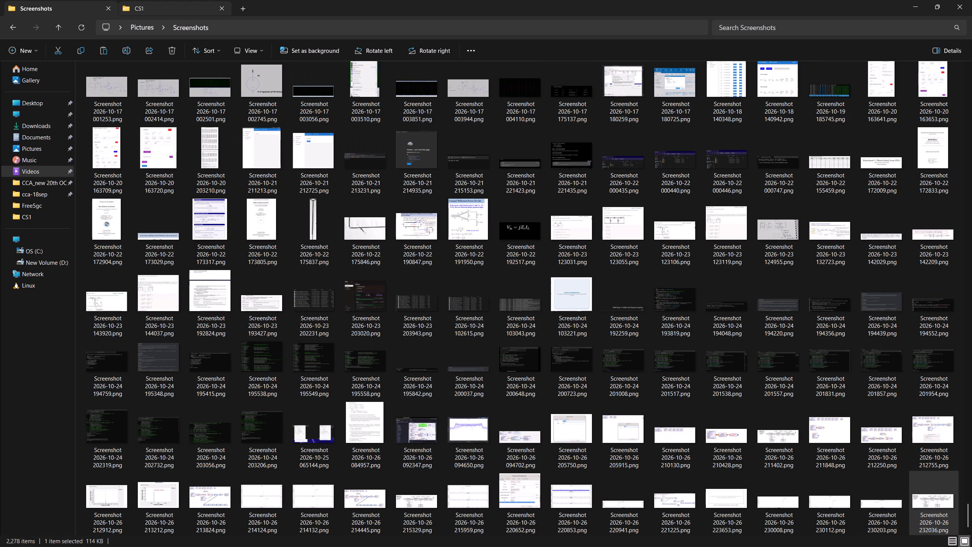
{"action": "left_click", "coordinate": [176, 11]}
{"action": "left_click", "coordinate": [413, 286]}
{"action": "key", "text": "ctrl+v"}
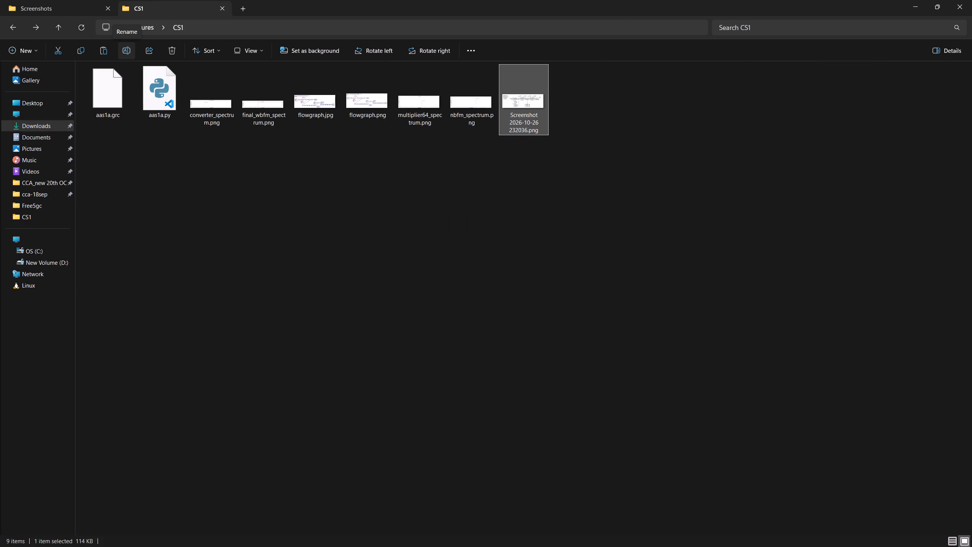
Rename the pasted screenshot in the CS1 folder as "block diagram".
{"action": "left_click", "coordinate": [120, 47]}
{"action": "key", "text": "BackSpace"}
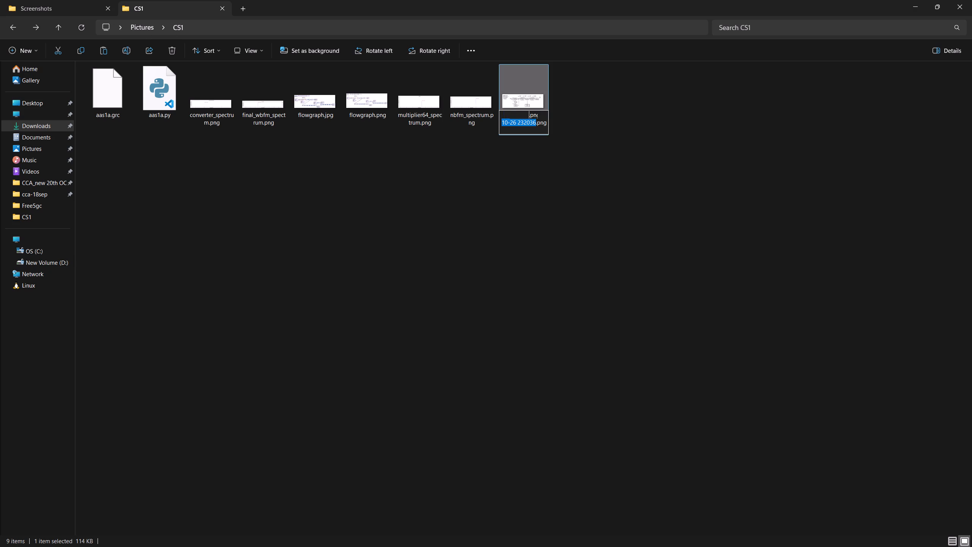
{"action": "type", "text": "block diagram"}
{"action": "key", "text": "Return"}
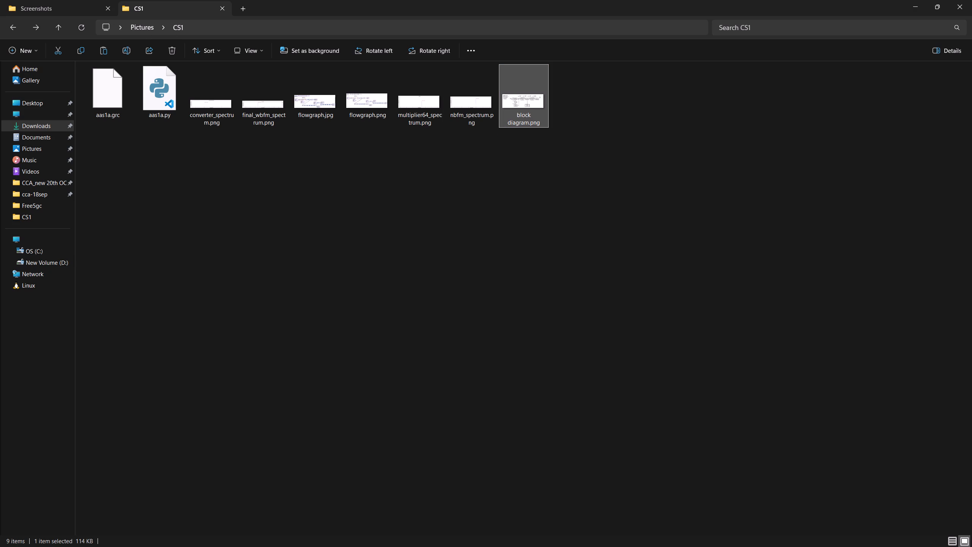
Return to the Overleaf project and upload block diagram.png from the CS1 folder.
{"action": "left_click", "coordinate": [906, 3]}
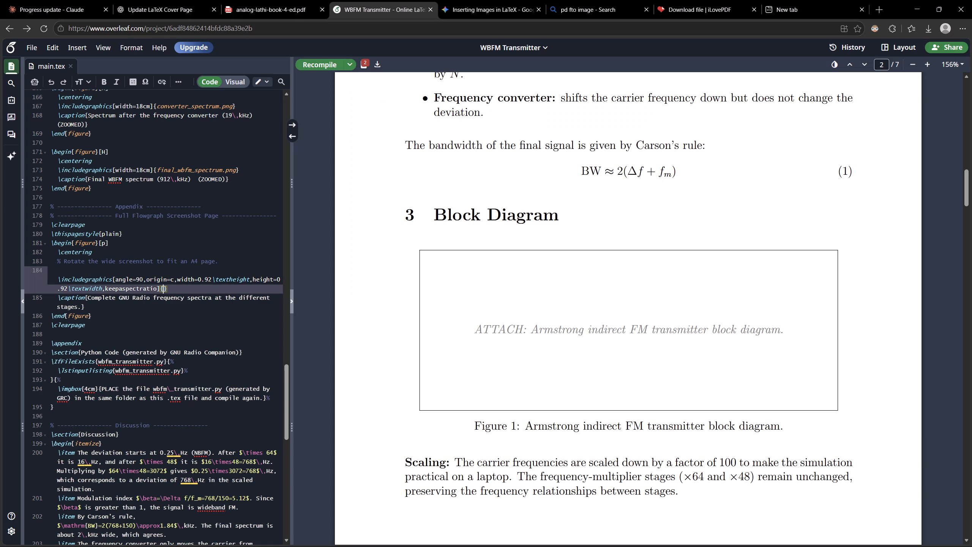
{"action": "left_click", "coordinate": [35, 49]}
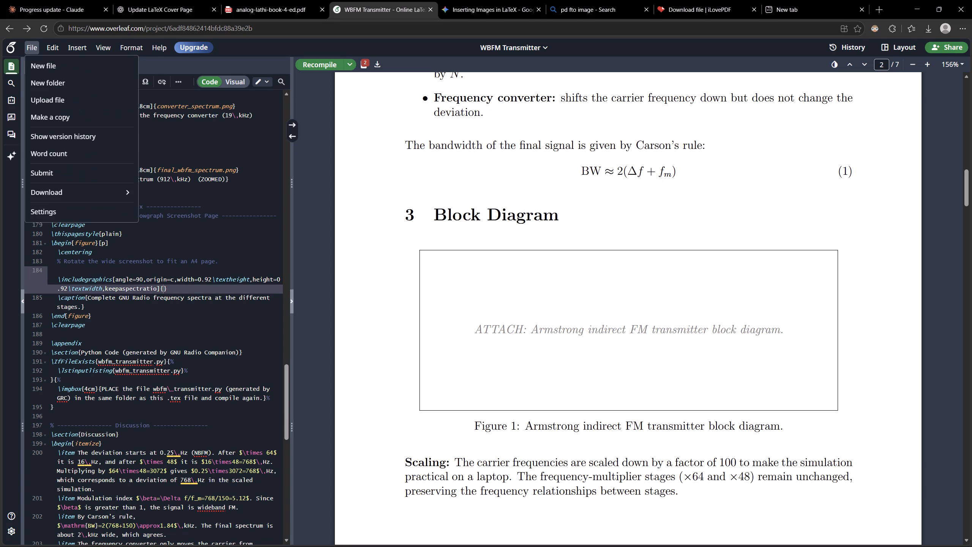
{"action": "left_click", "coordinate": [55, 96]}
{"action": "left_click", "coordinate": [500, 182]}
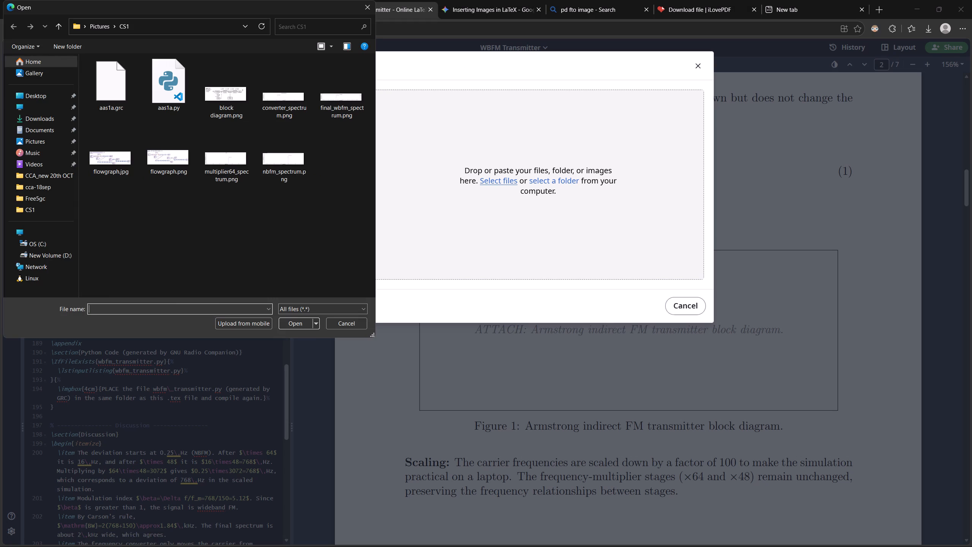
{"action": "double_click", "coordinate": [232, 109]}
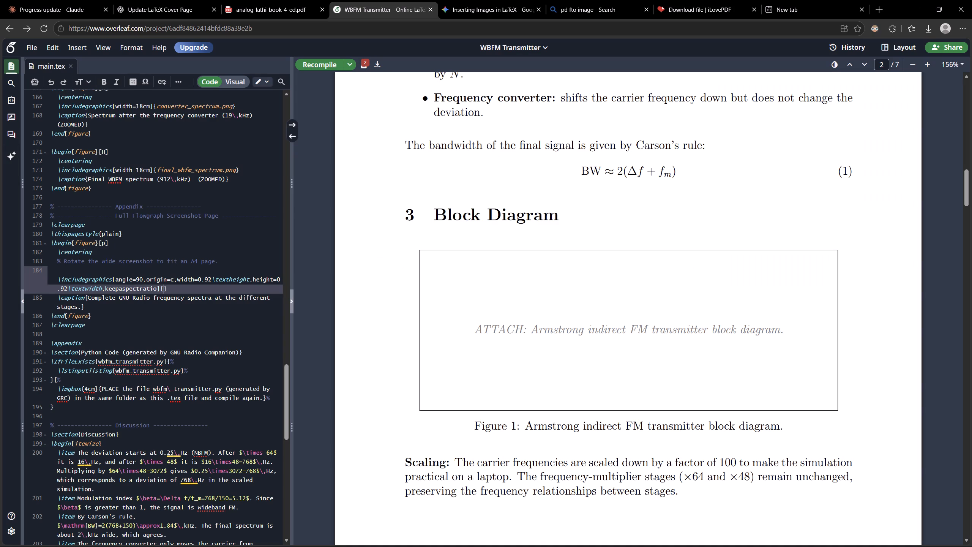
Delete the \imgbox placeholder command from the Block Diagram figure in main.tex, leaving its line empty between \centering and the caption.
{"action": "scroll", "coordinate": [170, 389], "scroll_direction": "up", "scroll_amount": 20}
{"action": "scroll", "coordinate": [170, 389], "scroll_direction": "up", "scroll_amount": 9}
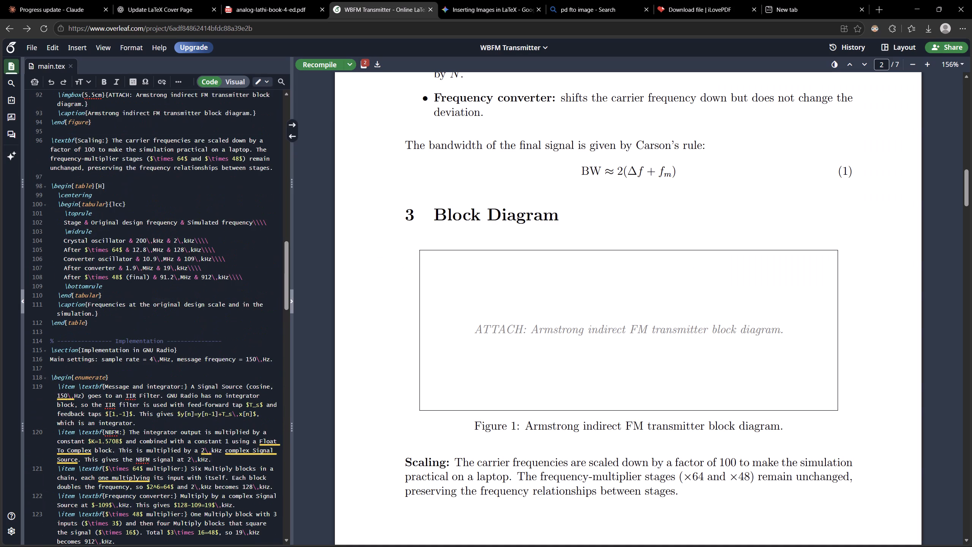
{"action": "scroll", "coordinate": [170, 389], "scroll_direction": "up", "scroll_amount": 2}
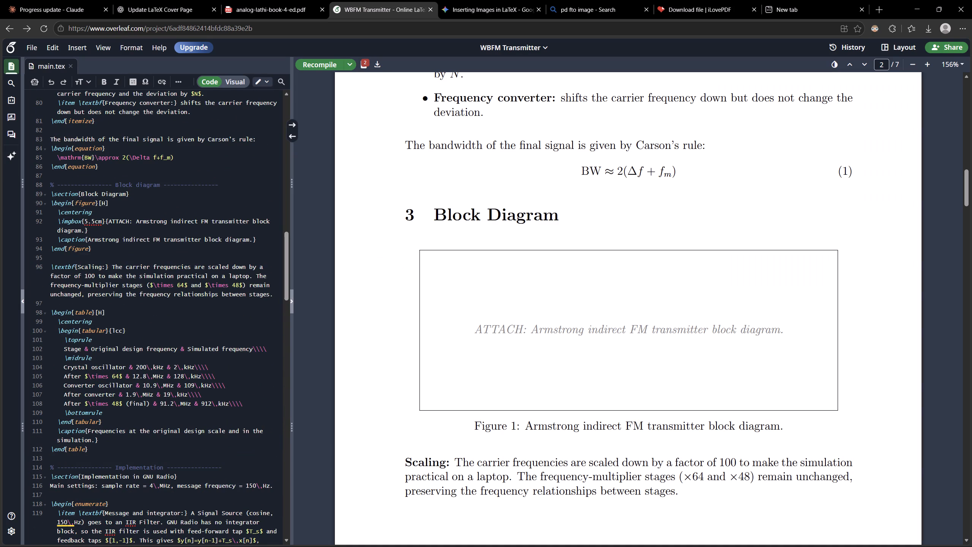
{"action": "left_click", "coordinate": [85, 231]}
{"action": "key", "text": "BackSpace"}
{"action": "key", "text": "BackSpace"}
{"action": "key", "text": "BackSpace"}
{"action": "key", "text": "BackSpace"}
{"action": "key", "text": "BackSpace"}
{"action": "key", "text": "BackSpace"}
{"action": "key", "text": "BackSpace"}
{"action": "key", "text": "BackSpace"}
{"action": "key", "text": "BackSpace"}
{"action": "key", "text": "BackSpace"}
{"action": "key", "text": "BackSpace"}
{"action": "key", "text": "BackSpace"}
{"action": "key", "text": "BackSpace"}
{"action": "key", "text": "BackSpace"}
{"action": "key", "text": "BackSpace"}
{"action": "key", "text": "BackSpace"}
{"action": "key", "text": "BackSpace"}
{"action": "key", "text": "BackSpace"}
{"action": "key", "text": "BackSpace"}
{"action": "key", "text": "BackSpace"}
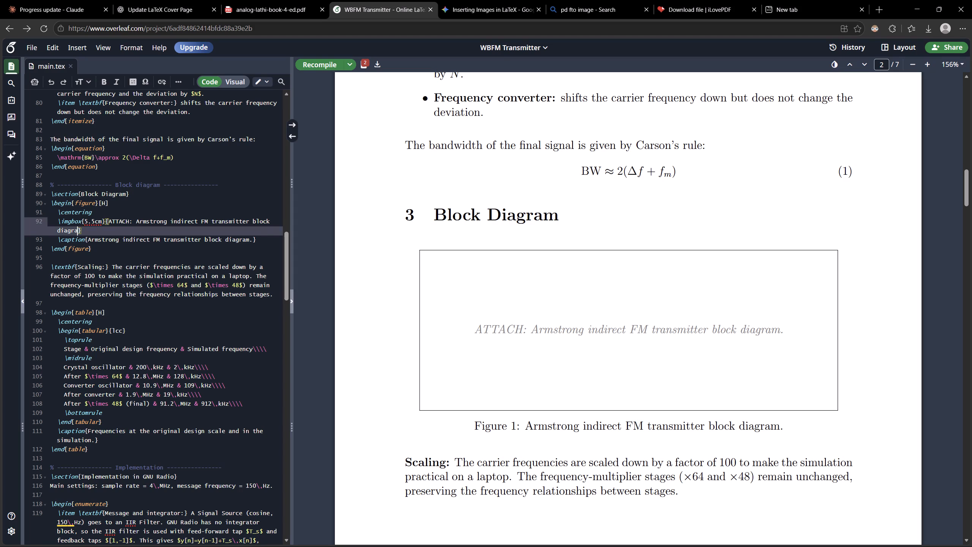
{"action": "key", "text": "BackSpace"}
{"action": "key", "text": "BackSpace"}
{"action": "key", "text": "BackSpace"}
{"action": "key", "text": "BackSpace"}
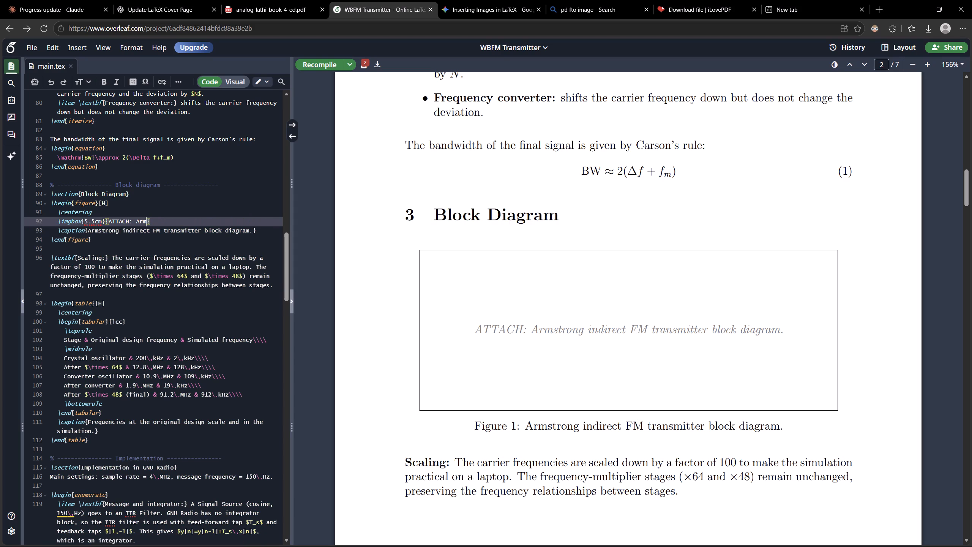
{"action": "key", "text": "BackSpace"}
{"action": "key", "text": "BackSpace"}
{"action": "key", "text": "BackSpace"}
{"action": "key", "text": "Right"}
{"action": "key", "text": "BackSpace"}
{"action": "key", "text": "BackSpace"}
{"action": "key", "text": "BackSpace"}
{"action": "key", "text": "BackSpace"}
{"action": "key", "text": "BackSpace"}
{"action": "key", "text": "BackSpace"}
{"action": "key", "text": "BackSpace"}
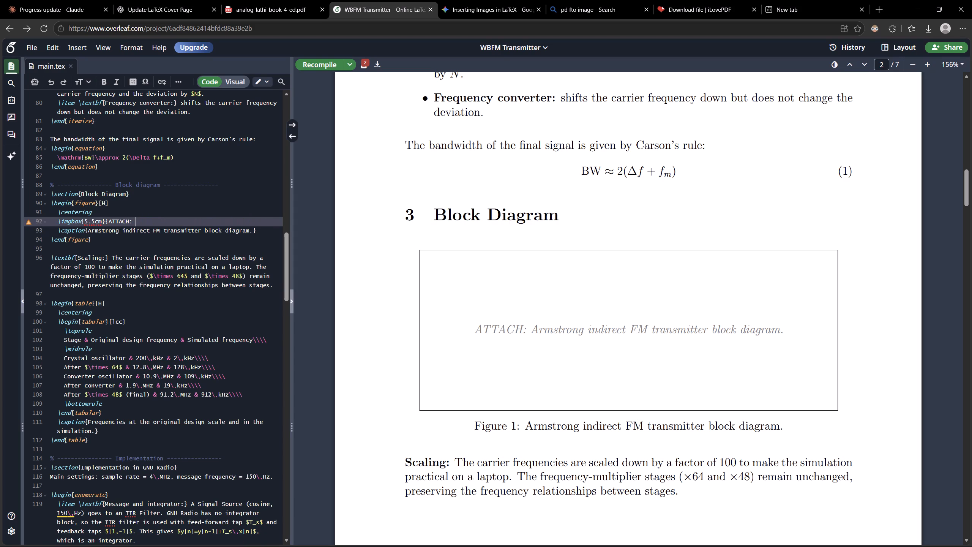
{"action": "key", "text": "BackSpace"}
{"action": "key", "text": "BackSpace"}
{"action": "key", "text": "BackSpace"}
{"action": "key", "text": "BackSpace"}
{"action": "key", "text": "BackSpace"}
{"action": "key", "text": "BackSpace"}
{"action": "key", "text": "BackSpace"}
{"action": "key", "text": "BackSpace"}
{"action": "key", "text": "BackSpace"}
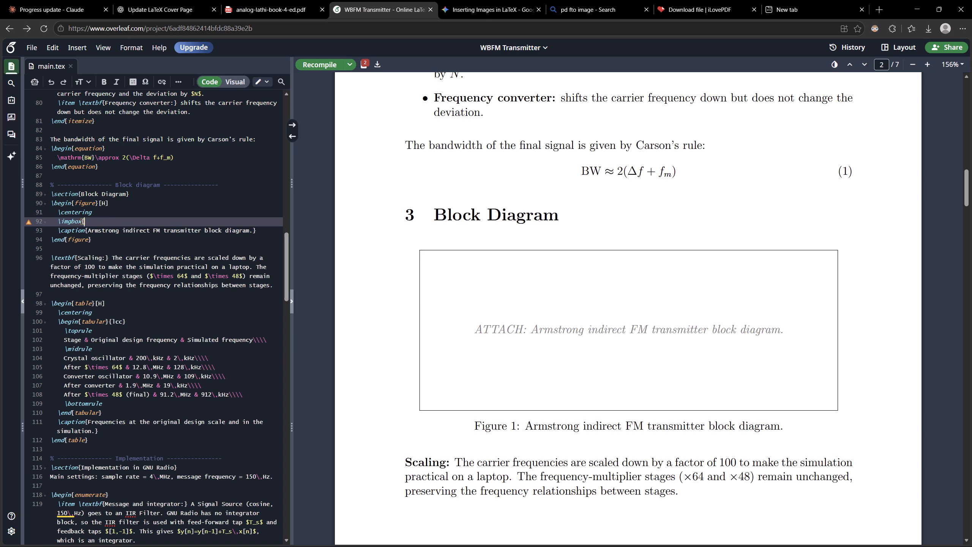
{"action": "key", "text": "BackSpace"}
{"action": "key", "text": "BackSpace"}
{"action": "key", "text": "BackSpace"}
{"action": "key", "text": "BackSpace"}
{"action": "key", "text": "BackSpace"}
{"action": "key", "text": "BackSpace"}
{"action": "key", "text": "BackSpace"}
{"action": "key", "text": "BackSpace"}
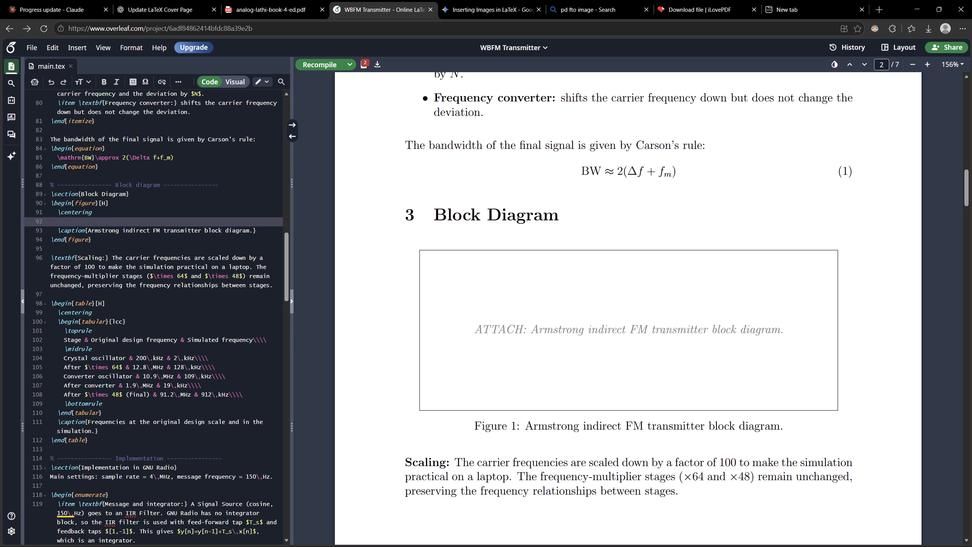
Copy the \includegraphics[width=18cm]{nbfm_spectrum.png} line from the NBFM spectrum figure into the empty line of the Block Diagram figure.
{"action": "scroll", "coordinate": [187, 368], "scroll_direction": "down", "scroll_amount": 17}
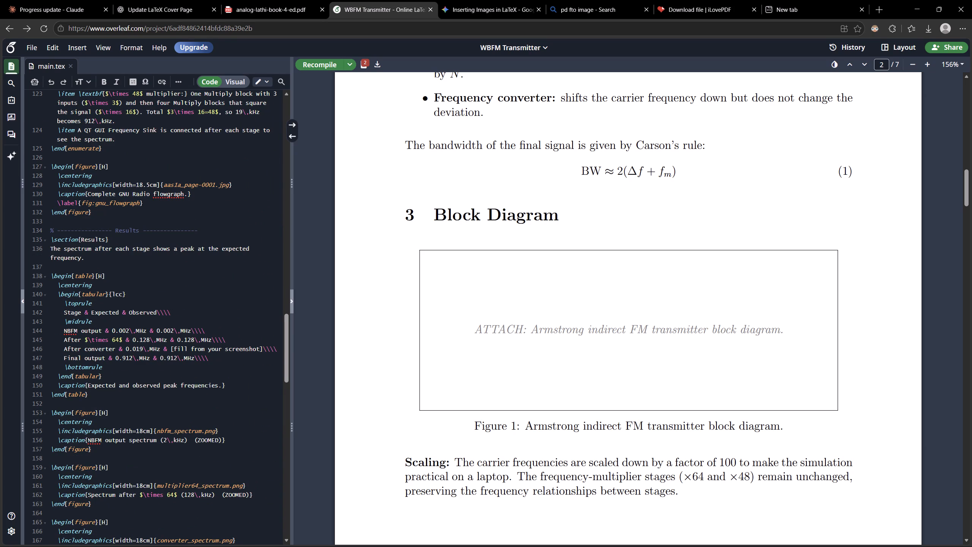
{"action": "left_click_drag", "start_coordinate": [220, 432], "coordinate": [55, 425]}
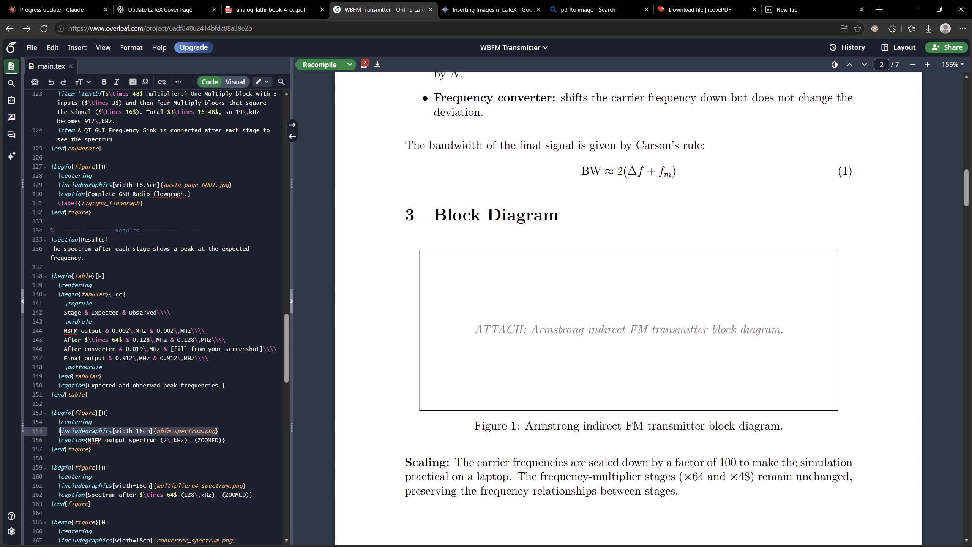
{"action": "left_click_drag", "start_coordinate": [55, 425], "coordinate": [54, 428]}
{"action": "key", "text": "ctrl+c"}
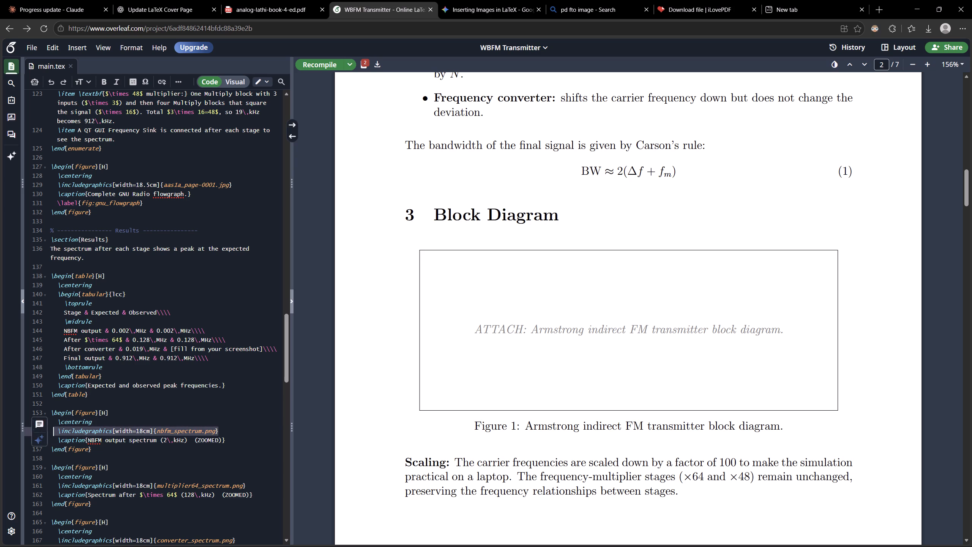
{"action": "scroll", "coordinate": [150, 331], "scroll_direction": "up", "scroll_amount": 20}
{"action": "scroll", "coordinate": [118, 334], "scroll_direction": "up", "scroll_amount": 8}
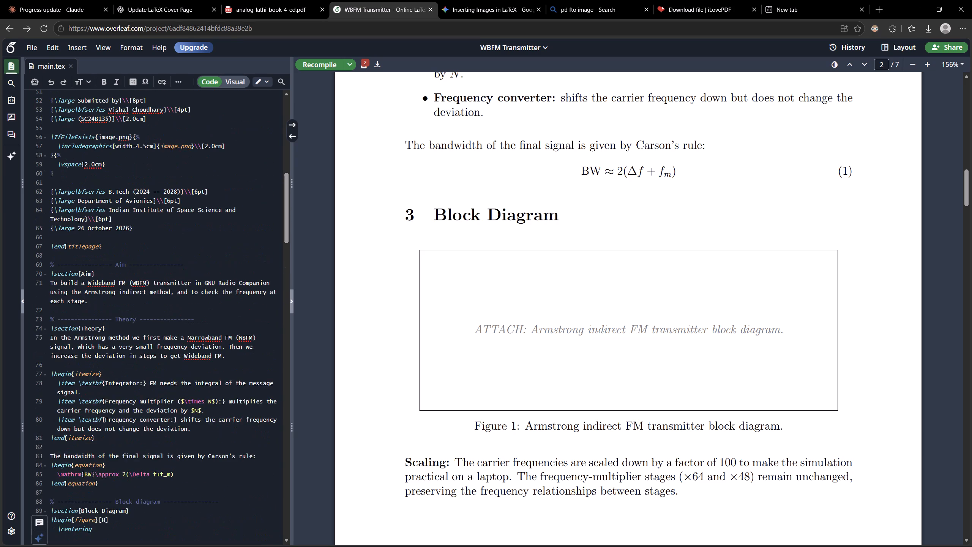
{"action": "scroll", "coordinate": [133, 307], "scroll_direction": "up", "scroll_amount": 6}
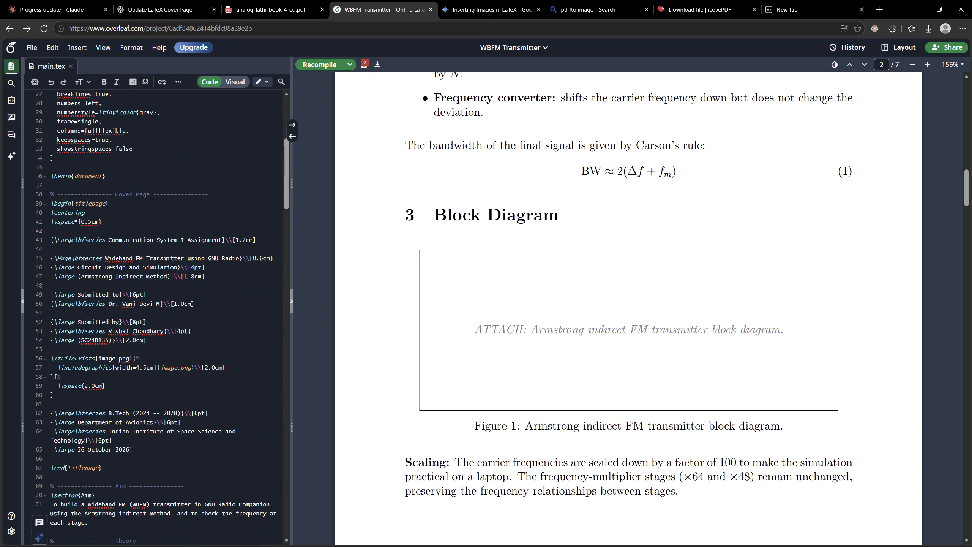
{"action": "scroll", "coordinate": [133, 307], "scroll_direction": "down", "scroll_amount": 12}
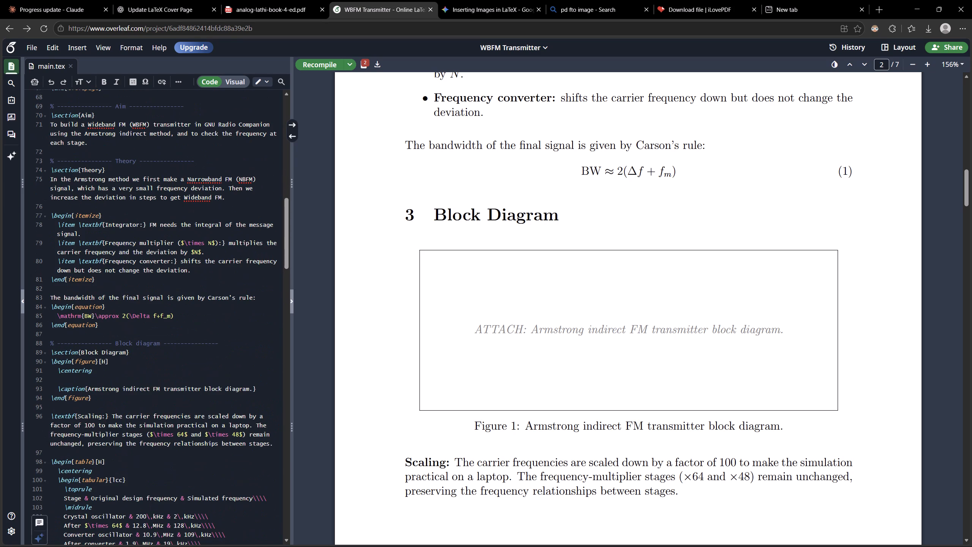
{"action": "left_click", "coordinate": [115, 365]}
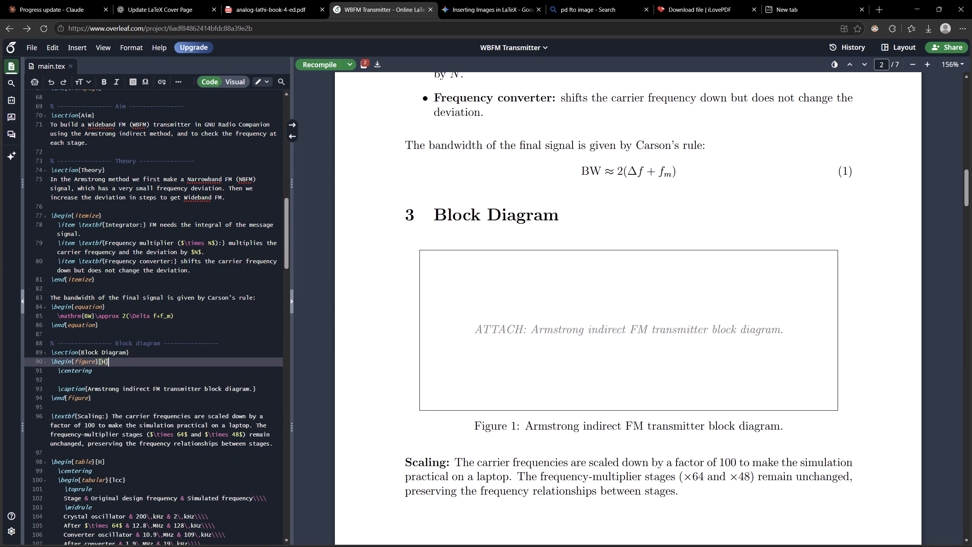
{"action": "left_click", "coordinate": [62, 383]}
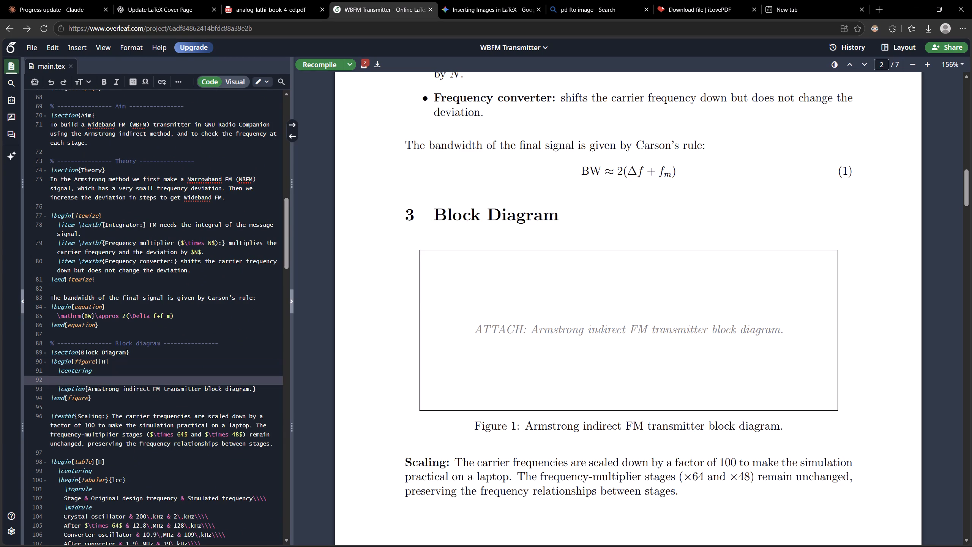
{"action": "key", "text": "Left"}
{"action": "key", "text": "ctrl+v"}
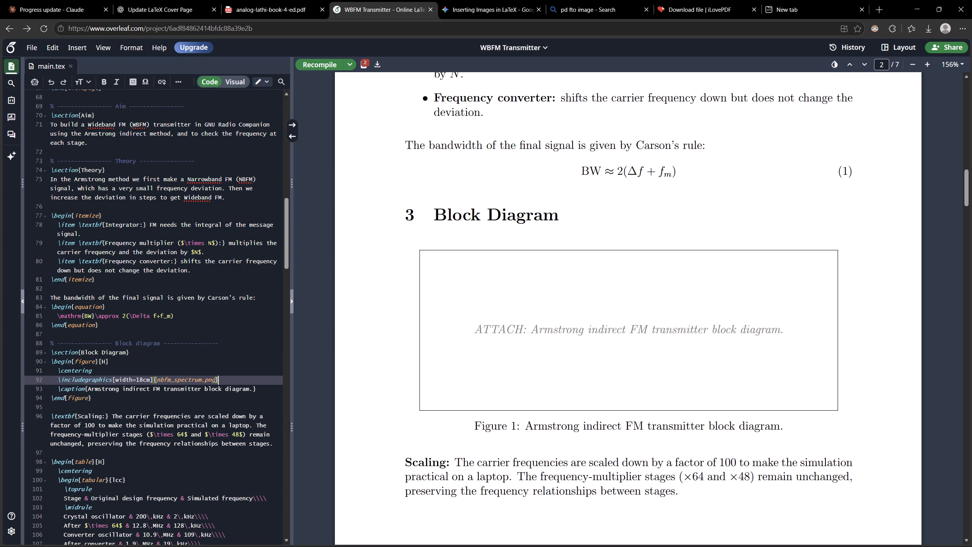
Replace the file name in the Block Diagram figure's \includegraphics command with block diagram.png.
{"action": "key", "text": "Left"}
{"action": "key", "text": "BackSpace"}
{"action": "key", "text": "BackSpace"}
{"action": "key", "text": "BackSpace"}
{"action": "key", "text": "BackSpace"}
{"action": "key", "text": "BackSpace"}
{"action": "key", "text": "BackSpace"}
{"action": "key", "text": "BackSpace"}
{"action": "key", "text": "BackSpace"}
{"action": "key", "text": "BackSpace"}
{"action": "key", "text": "BackSpace"}
{"action": "key", "text": "BackSpace"}
{"action": "key", "text": "BackSpace"}
{"action": "key", "text": "BackSpace"}
{"action": "key", "text": "BackSpace"}
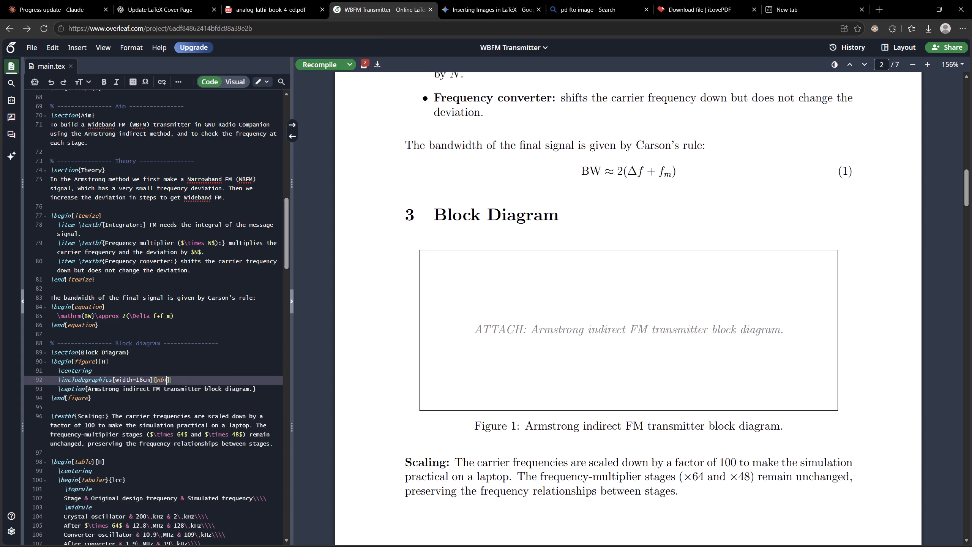
{"action": "key", "text": "BackSpace"}
{"action": "key", "text": "BackSpace"}
{"action": "key", "text": "BackSpace"}
{"action": "type", "text": "blo"}
{"action": "key", "text": "Return"}
Recompile the report with the new block diagram image.
{"action": "left_click", "coordinate": [297, 70]}
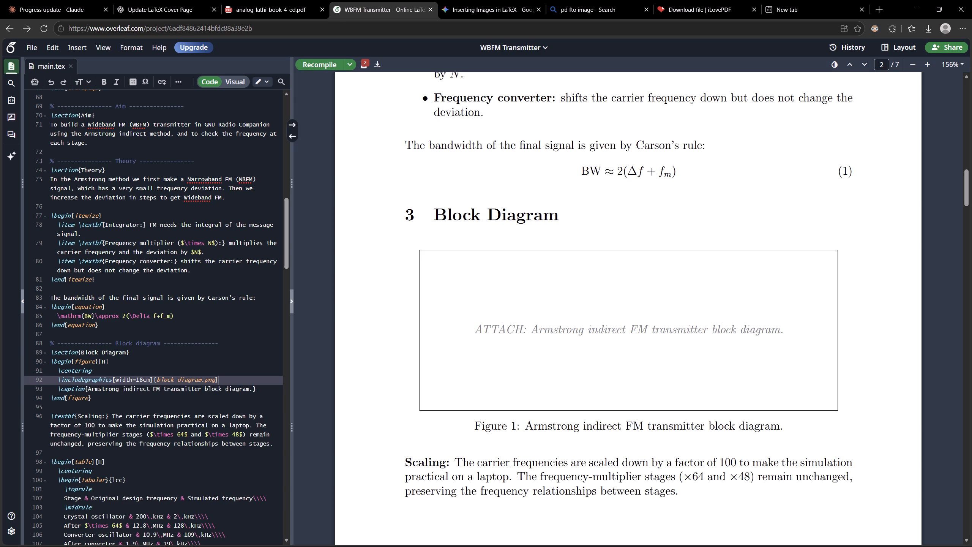
{"action": "left_click", "coordinate": [314, 63]}
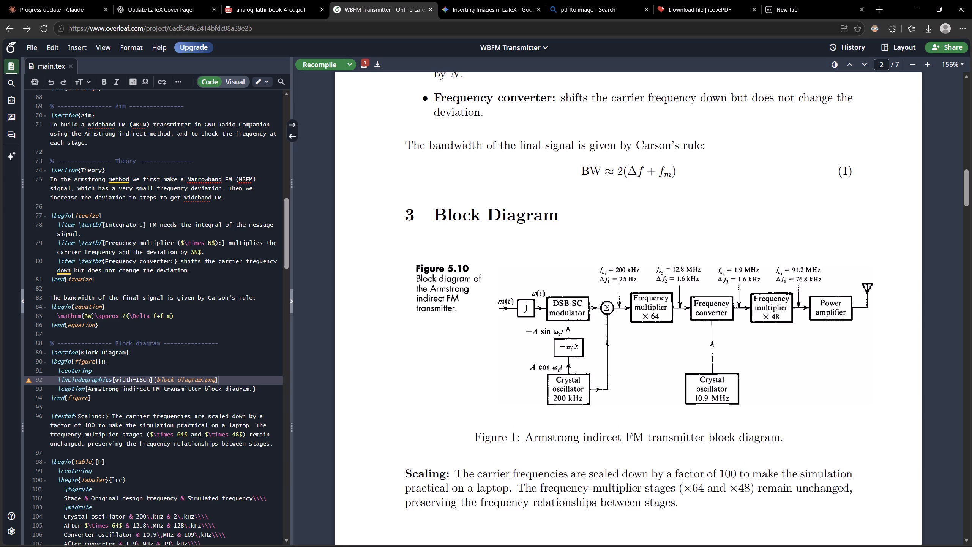
{"action": "scroll", "coordinate": [581, 306], "scroll_direction": "up", "scroll_amount": 11}
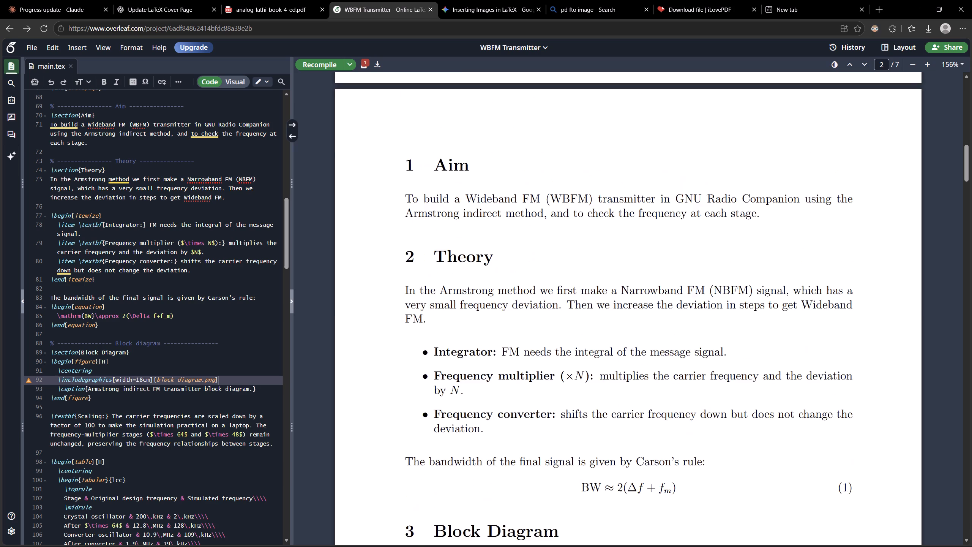
Review the recompiled report from the Aim section through the figures to the Python Code appendix.
{"action": "scroll", "coordinate": [581, 306], "scroll_direction": "up", "scroll_amount": 14}
{"action": "scroll", "coordinate": [581, 306], "scroll_direction": "down", "scroll_amount": 20}
{"action": "scroll", "coordinate": [581, 306], "scroll_direction": "down", "scroll_amount": 16}
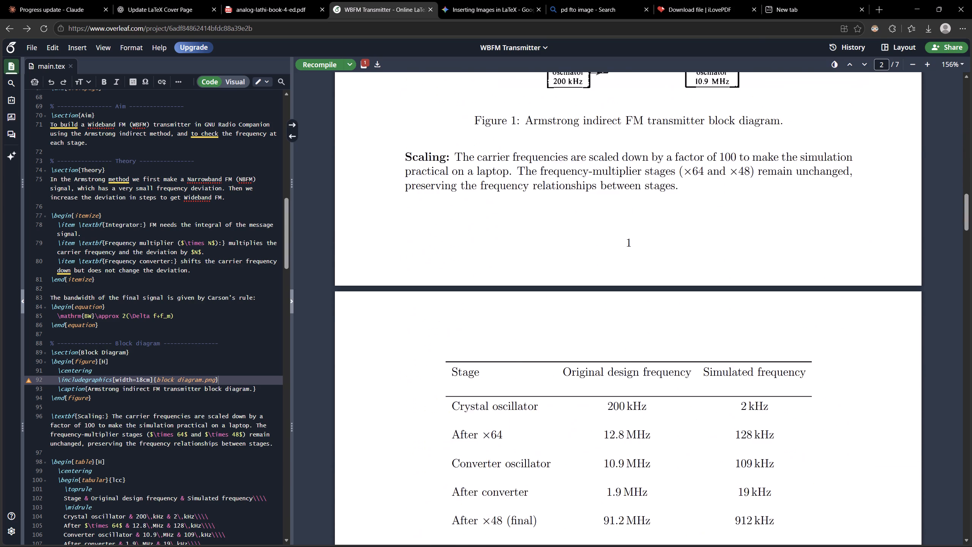
{"action": "scroll", "coordinate": [581, 306], "scroll_direction": "down", "scroll_amount": 20}
{"action": "scroll", "coordinate": [581, 306], "scroll_direction": "down", "scroll_amount": 11}
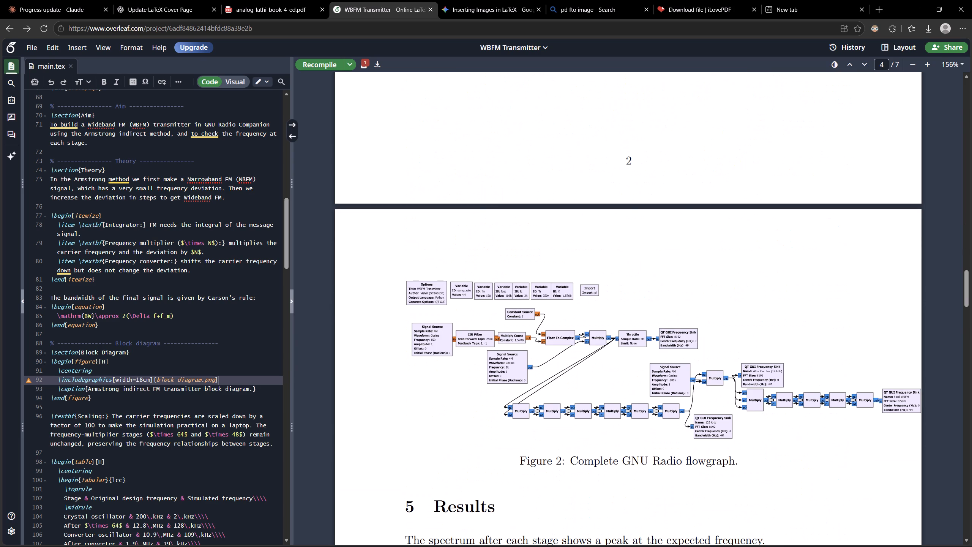
{"action": "scroll", "coordinate": [581, 306], "scroll_direction": "down", "scroll_amount": 14}
{"action": "scroll", "coordinate": [581, 306], "scroll_direction": "down", "scroll_amount": 20}
{"action": "scroll", "coordinate": [581, 306], "scroll_direction": "down", "scroll_amount": 1}
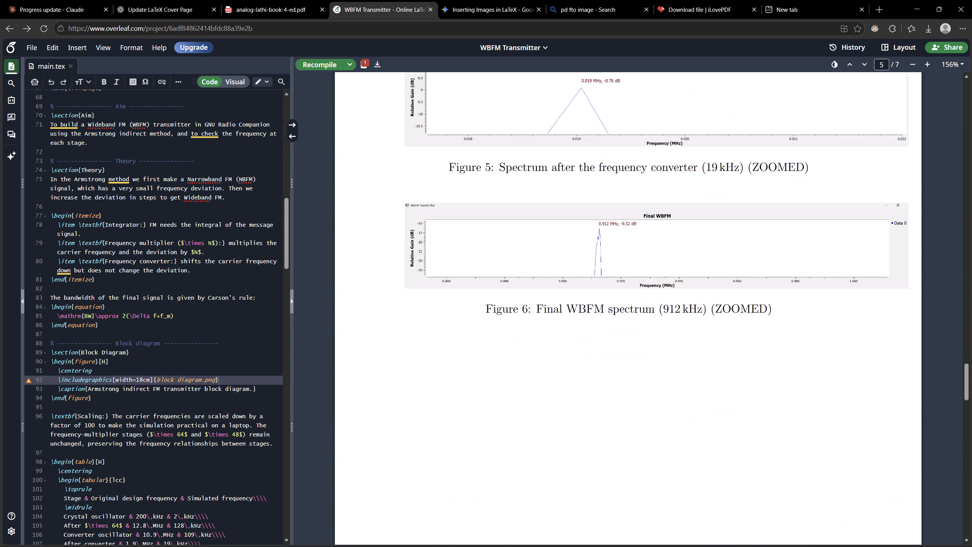
{"action": "scroll", "coordinate": [581, 306], "scroll_direction": "down", "scroll_amount": 20}
{"action": "scroll", "coordinate": [581, 306], "scroll_direction": "down", "scroll_amount": 15}
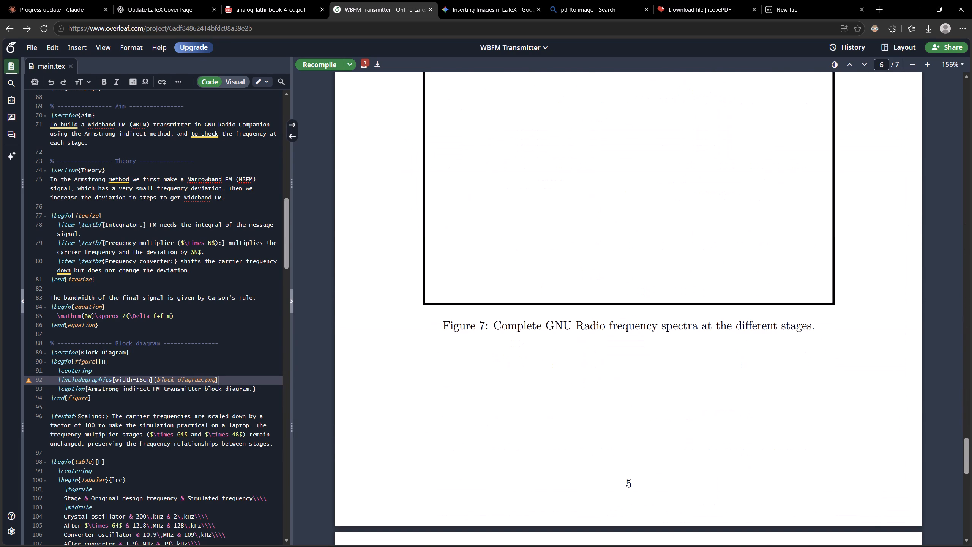
{"action": "scroll", "coordinate": [581, 306], "scroll_direction": "down", "scroll_amount": 11}
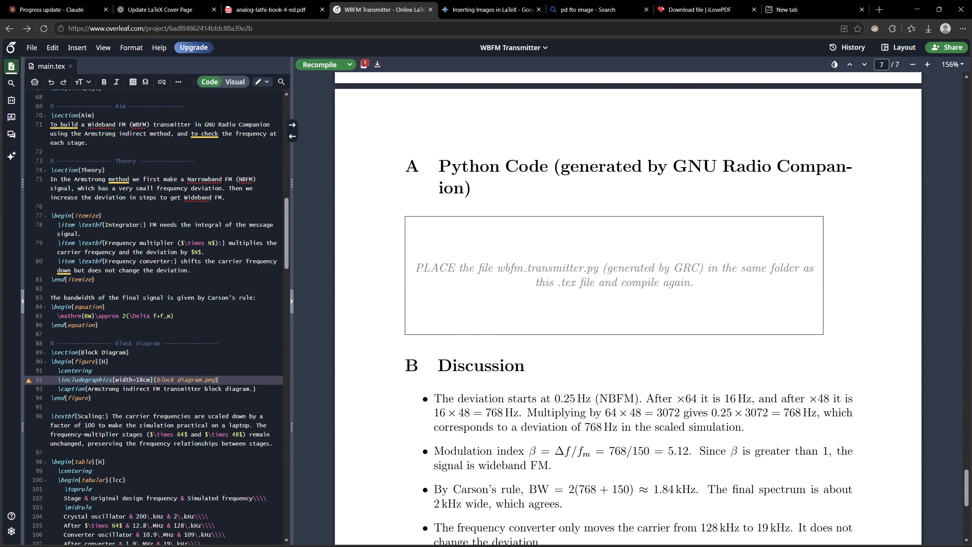
Upload aas1a.py from the Pictures > CS1 folder to the Overleaf project.
{"action": "left_click", "coordinate": [473, 531]}
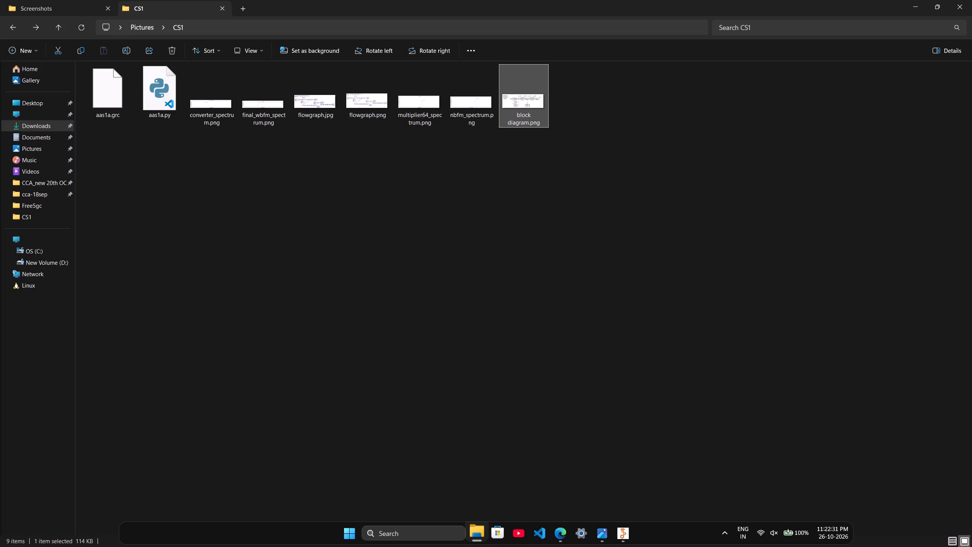
{"action": "left_click", "coordinate": [232, 228]}
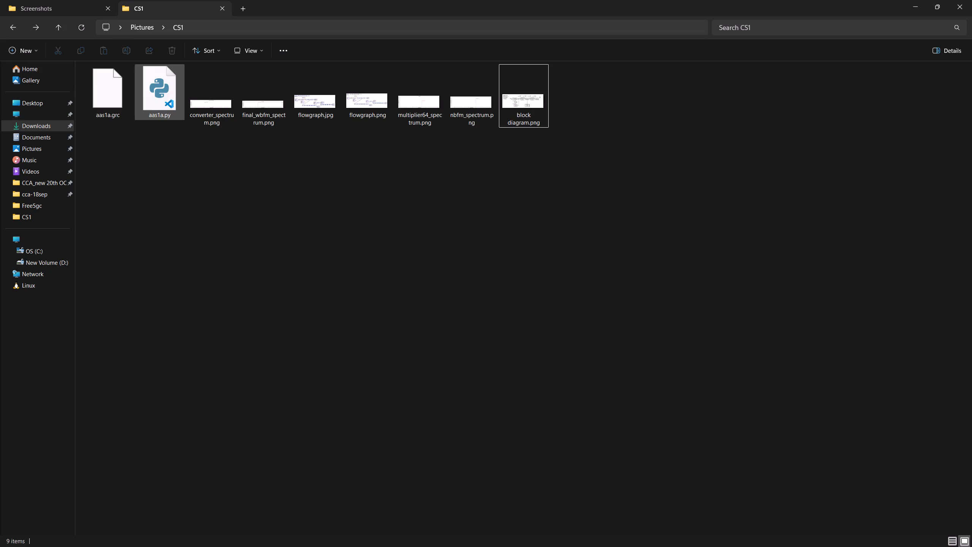
{"action": "left_click", "coordinate": [922, 3]}
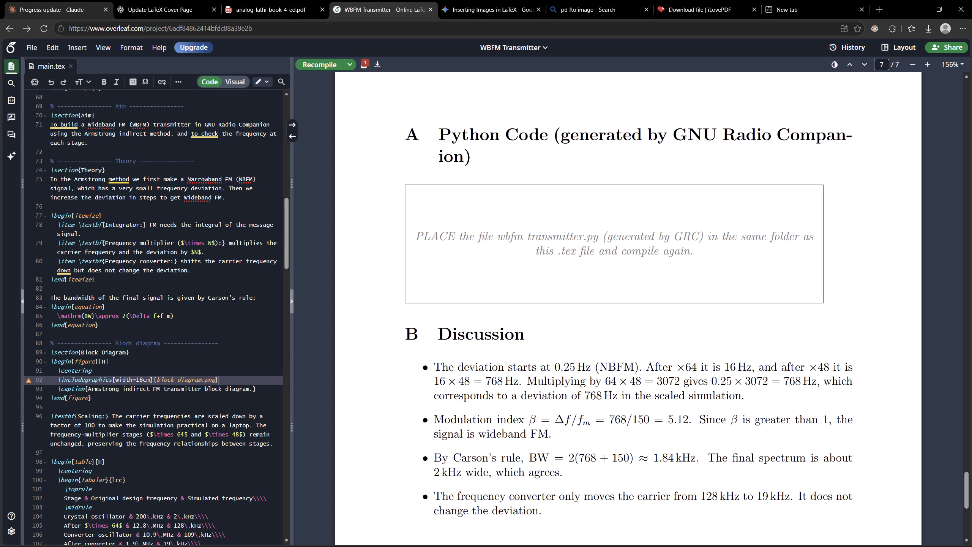
{"action": "left_click", "coordinate": [29, 54]}
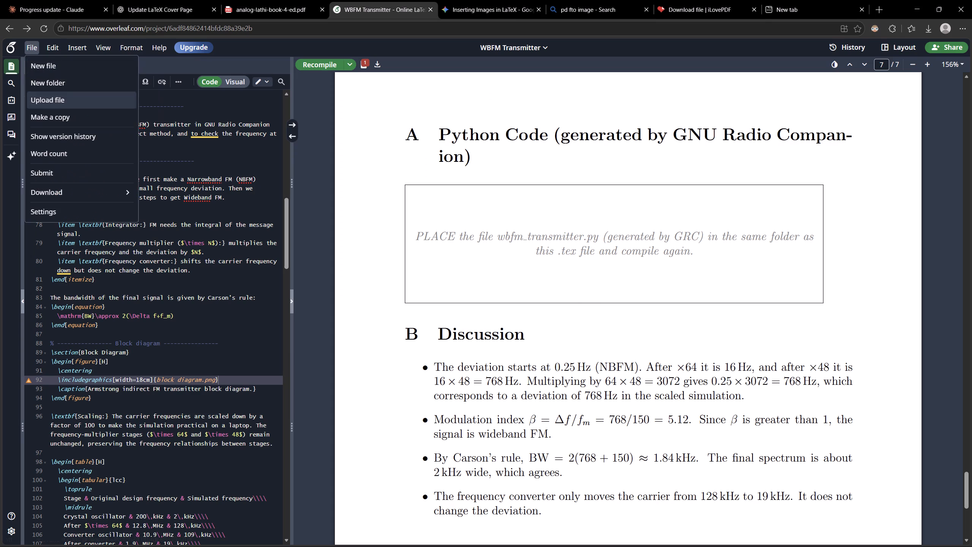
{"action": "left_click", "coordinate": [55, 98]}
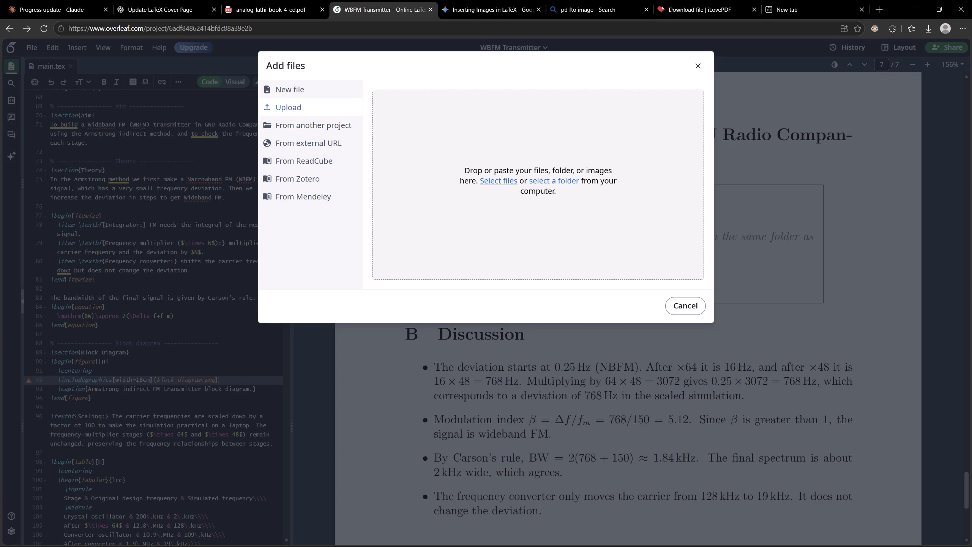
{"action": "left_click", "coordinate": [493, 181]}
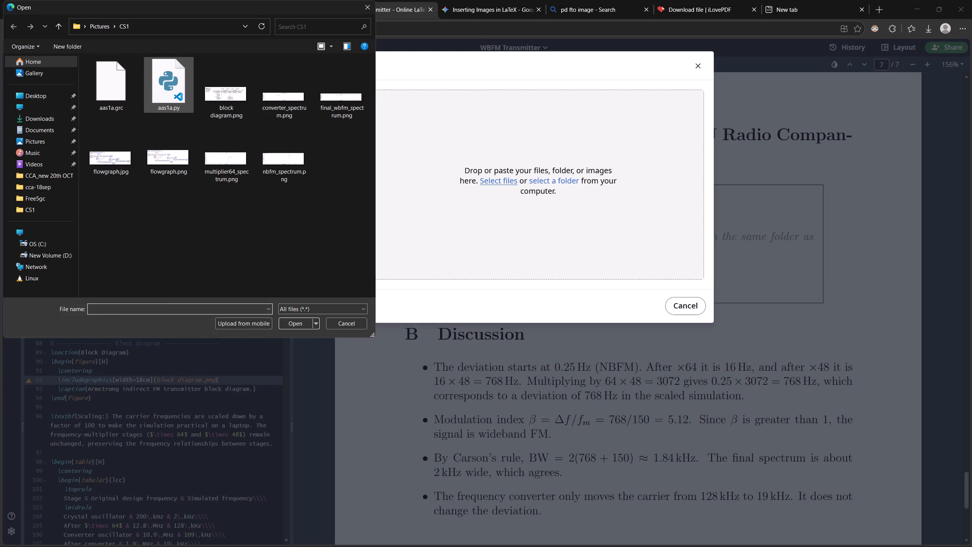
{"action": "double_click", "coordinate": [162, 74]}
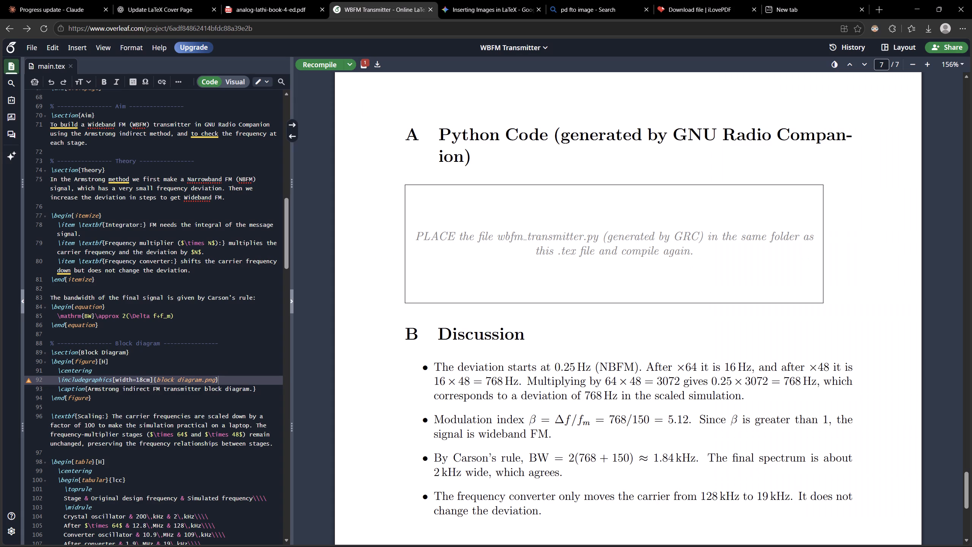
Check the uploaded aas1a.py in the project's file tree, then return to main.tex and hide the tree.
{"action": "left_click", "coordinate": [11, 65]}
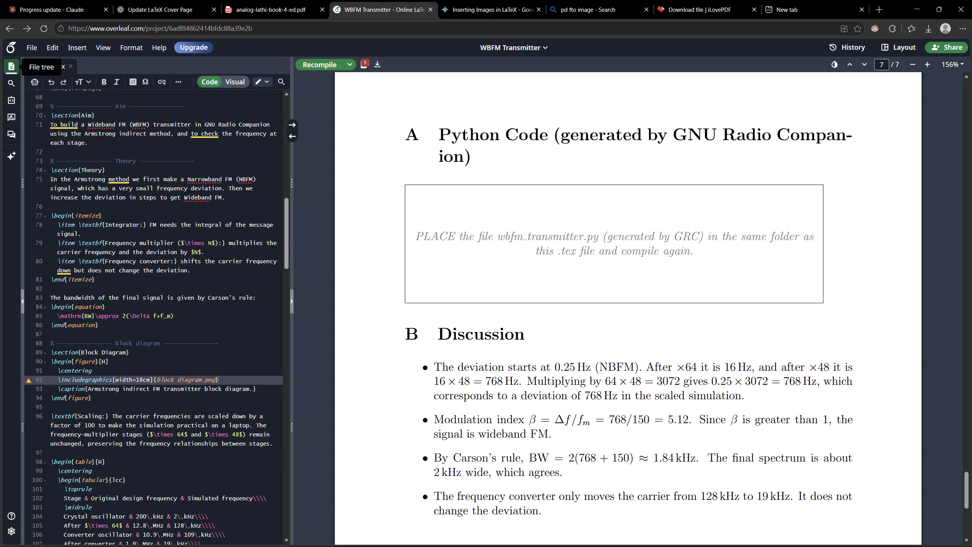
{"action": "left_click", "coordinate": [11, 65]}
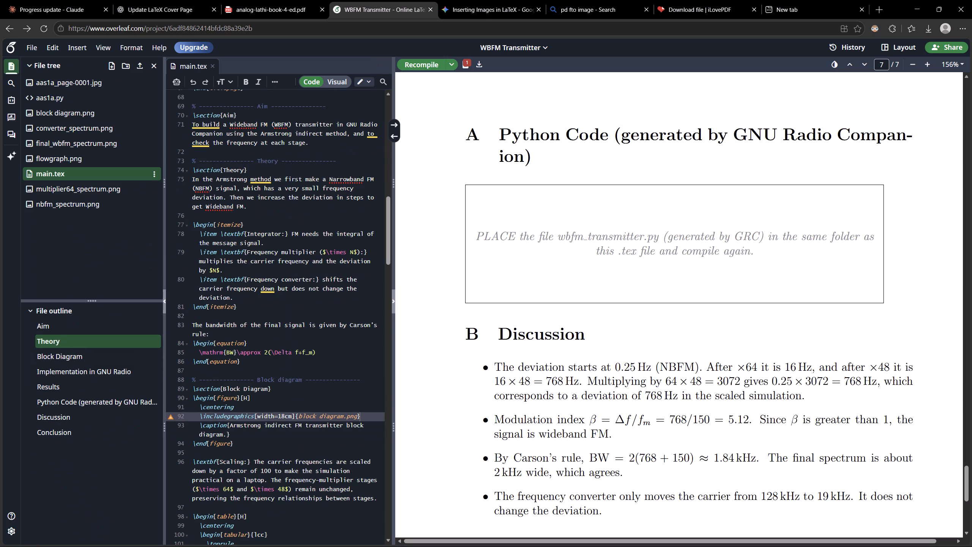
{"action": "left_click", "coordinate": [50, 101]}
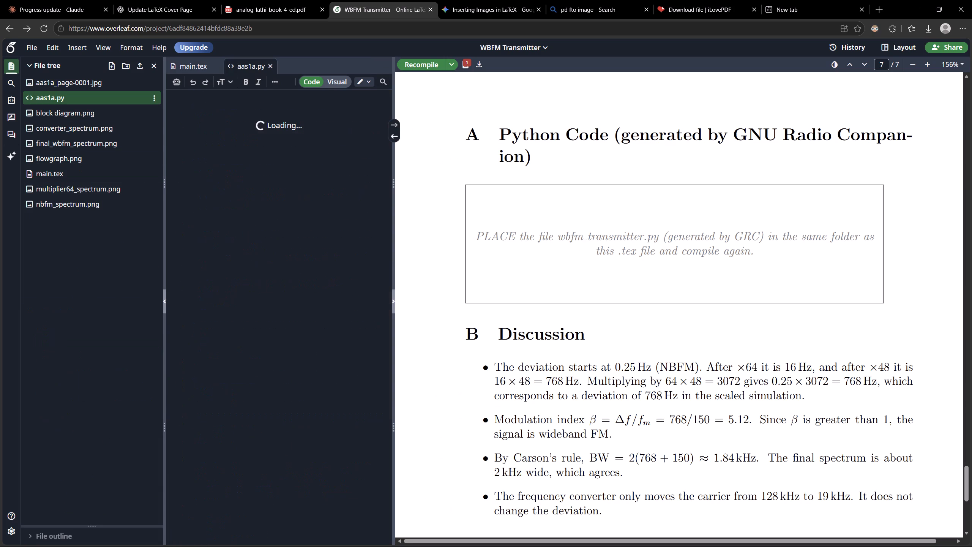
{"action": "right_click", "coordinate": [50, 101]}
{"action": "left_click", "coordinate": [83, 281]}
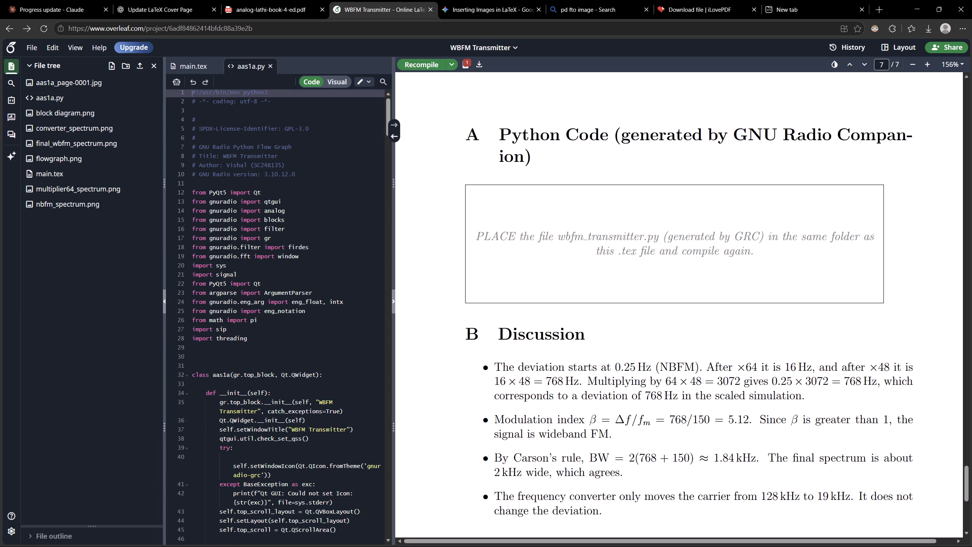
{"action": "left_click", "coordinate": [66, 177]}
{"action": "left_click", "coordinate": [12, 66]}
Replace the file name in the appendix's \lstinputlisting command in main.tex with ass1a.py.
{"action": "scroll", "coordinate": [177, 227], "scroll_direction": "down", "scroll_amount": 6}
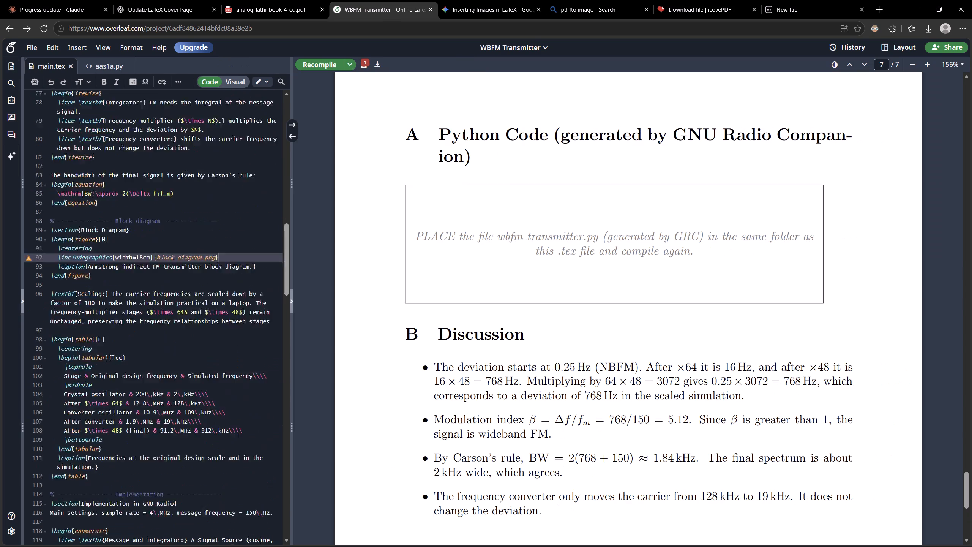
{"action": "left_click_drag", "start_coordinate": [288, 267], "coordinate": [305, 470]}
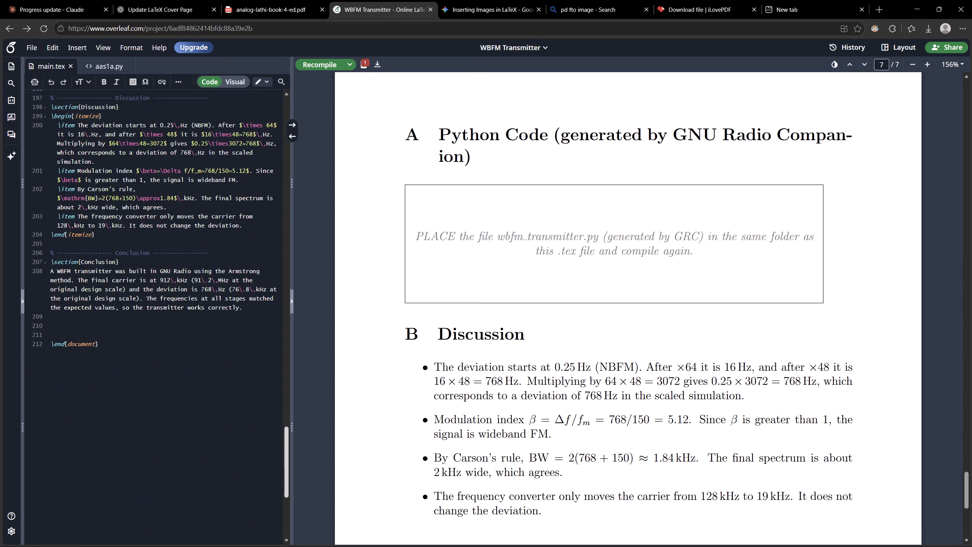
{"action": "left_click_drag", "start_coordinate": [305, 470], "coordinate": [305, 441]}
{"action": "scroll", "coordinate": [154, 353], "scroll_direction": "up", "scroll_amount": 5}
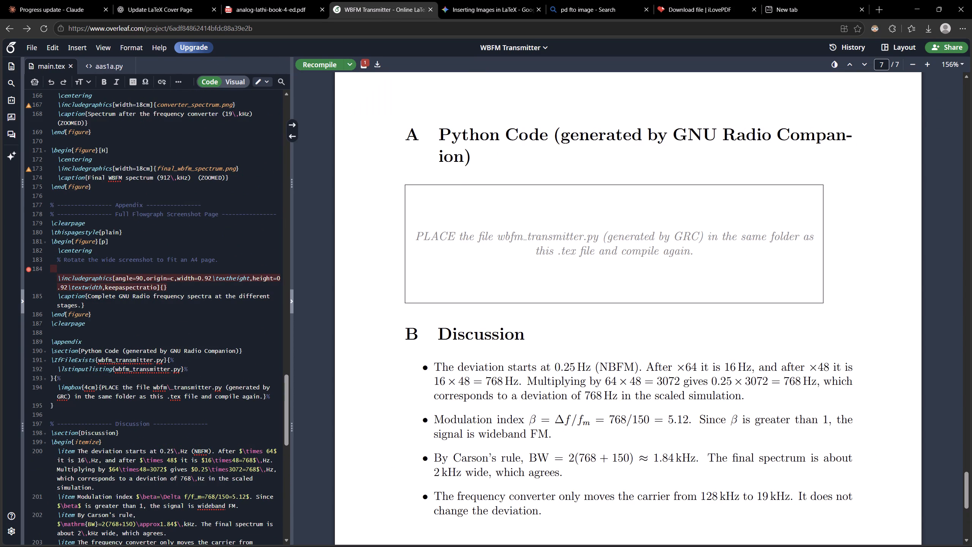
{"action": "left_click", "coordinate": [183, 367]}
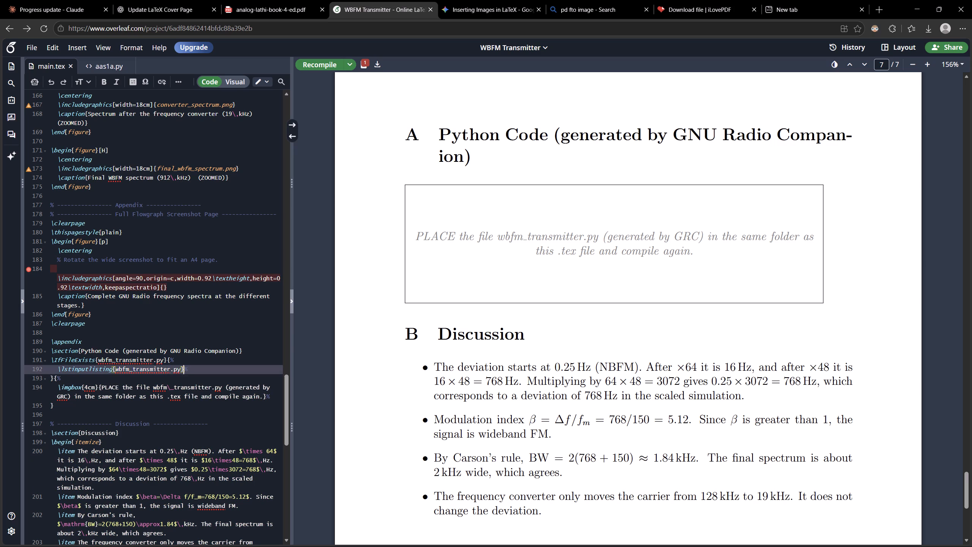
{"action": "key", "text": "Left"}
{"action": "key", "text": "Left"}
{"action": "key", "text": "Left"}
{"action": "key", "text": "Left"}
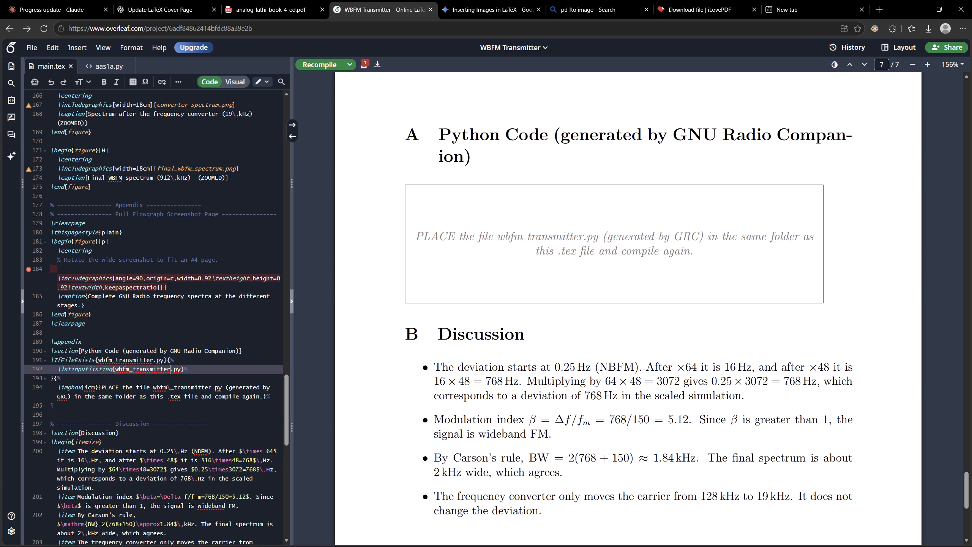
{"action": "key", "text": "BackSpace"}
{"action": "key", "text": "BackSpace"}
{"action": "key", "text": "BackSpace"}
{"action": "key", "text": "BackSpace"}
{"action": "key", "text": "BackSpace"}
{"action": "key", "text": "BackSpace"}
{"action": "key", "text": "BackSpace"}
{"action": "key", "text": "BackSpace"}
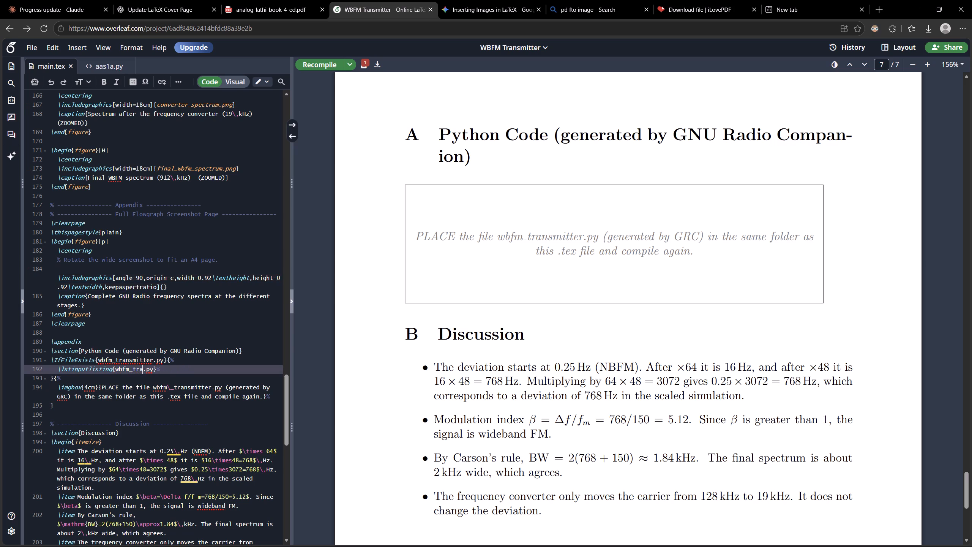
{"action": "key", "text": "BackSpace"}
{"action": "key", "text": "BackSpace"}
{"action": "key", "text": "BackSpace"}
{"action": "key", "text": "BackSpace"}
{"action": "key", "text": "BackSpace"}
{"action": "key", "text": "BackSpace"}
{"action": "key", "text": "BackSpace"}
{"action": "key", "text": "BackSpace"}
{"action": "type", "text": "ass1a"}
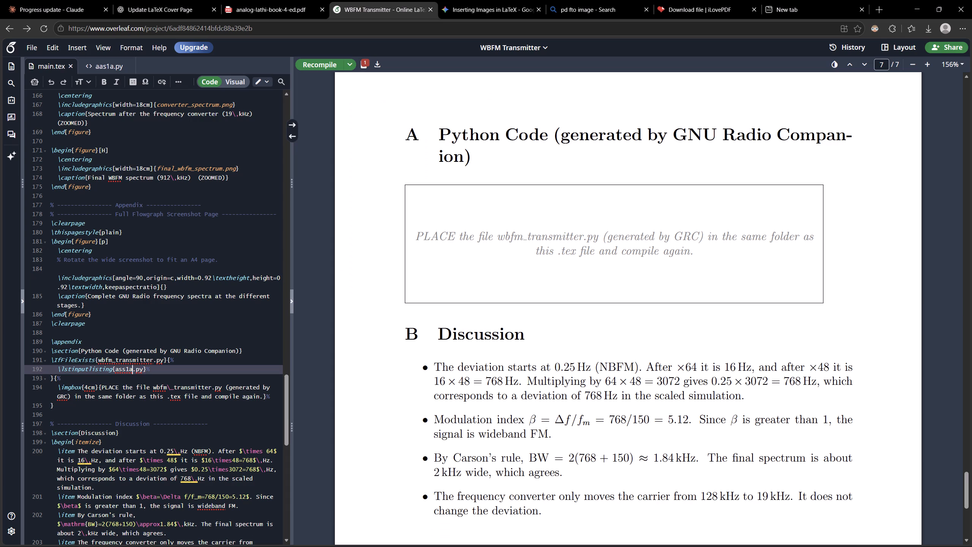
Replace the file name in the \IfFileExists condition above the listing with ass1a.py.
{"action": "left_click", "coordinate": [154, 359]}
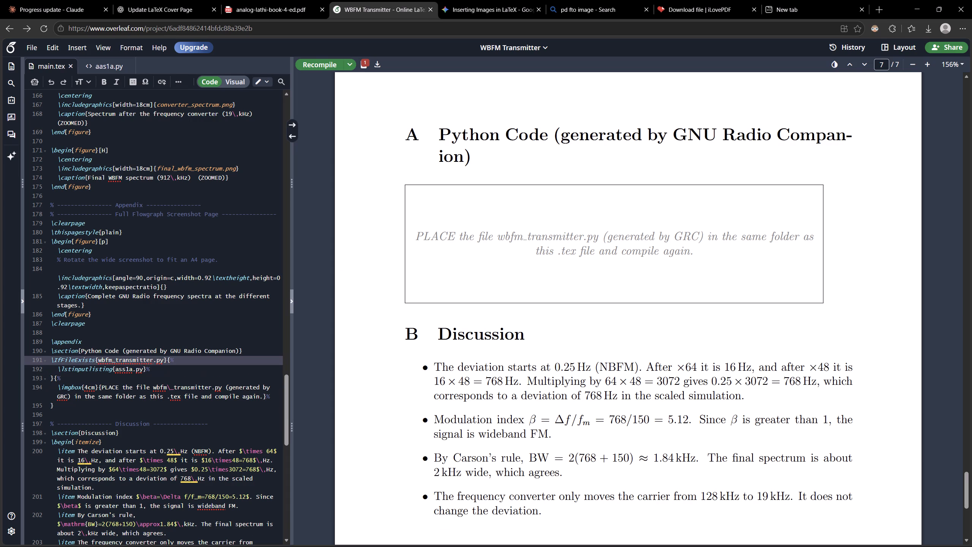
{"action": "key", "text": "BackSpace"}
{"action": "key", "text": "BackSpace"}
{"action": "key", "text": "BackSpace"}
{"action": "key", "text": "BackSpace"}
{"action": "key", "text": "BackSpace"}
{"action": "key", "text": "BackSpace"}
{"action": "key", "text": "BackSpace"}
{"action": "key", "text": "BackSpace"}
{"action": "key", "text": "BackSpace"}
{"action": "key", "text": "BackSpace"}
{"action": "key", "text": "BackSpace"}
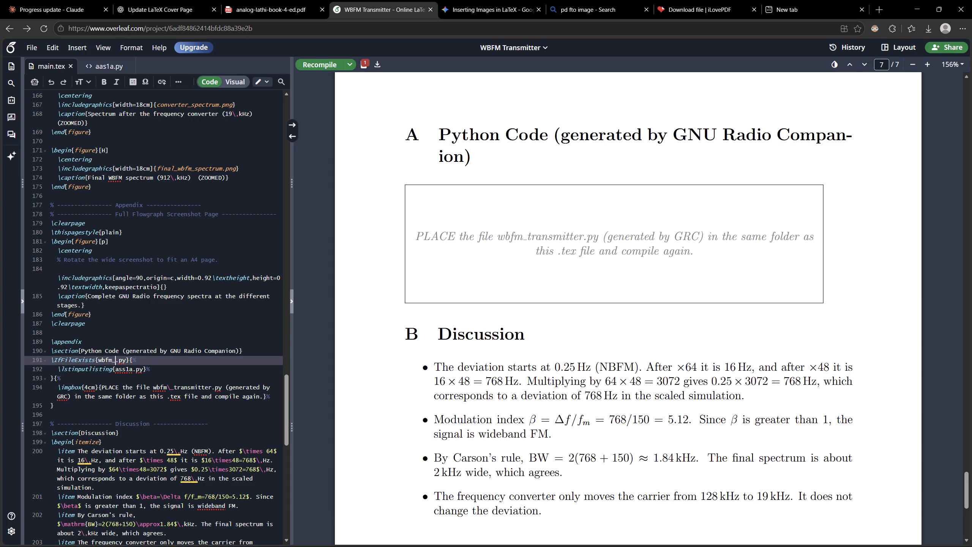
{"action": "key", "text": "BackSpace"}
{"action": "key", "text": "BackSpace"}
{"action": "key", "text": "BackSpace"}
{"action": "key", "text": "BackSpace"}
{"action": "key", "text": "BackSpace"}
{"action": "type", "text": "ss"}
{"action": "key", "text": "BackSpace"}
{"action": "key", "text": "BackSpace"}
{"action": "type", "text": "ass1a"}
Recompile the report with the changed Python file references.
{"action": "left_click", "coordinate": [318, 59]}
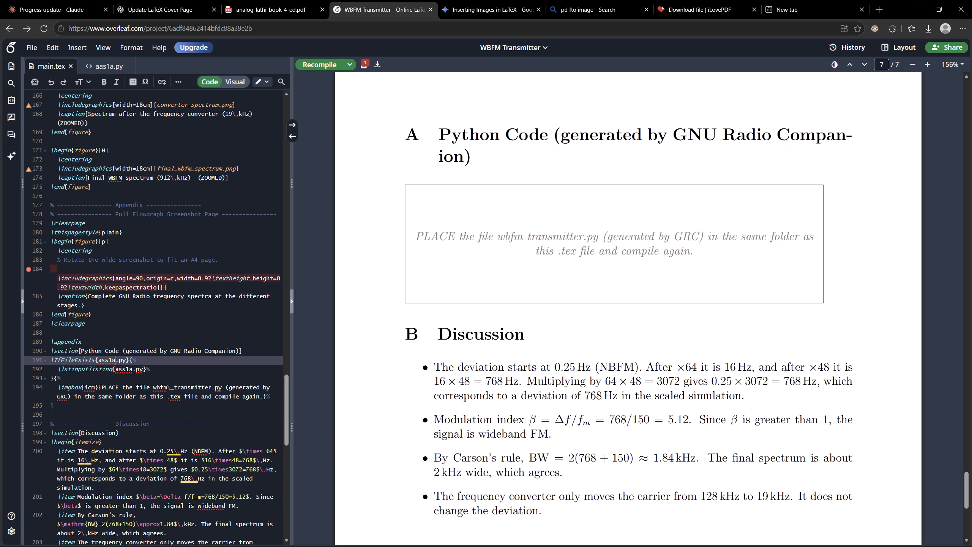
Examine the compiled Python Code appendix, the spectrum figures and the Figure 7 page against the source.
{"action": "left_click", "coordinate": [218, 414]}
{"action": "scroll", "coordinate": [595, 273], "scroll_direction": "up", "scroll_amount": 16}
{"action": "scroll", "coordinate": [595, 273], "scroll_direction": "up", "scroll_amount": 8}
{"action": "scroll", "coordinate": [595, 273], "scroll_direction": "down", "scroll_amount": 20}
{"action": "scroll", "coordinate": [595, 273], "scroll_direction": "down", "scroll_amount": 4}
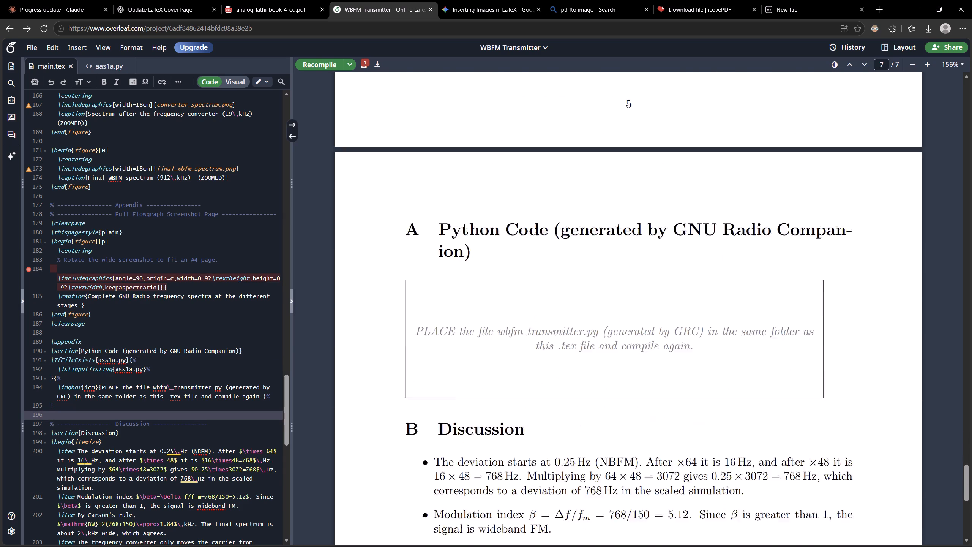
{"action": "scroll", "coordinate": [588, 325], "scroll_direction": "down", "scroll_amount": 20}
{"action": "scroll", "coordinate": [587, 329], "scroll_direction": "up", "scroll_amount": 20}
{"action": "scroll", "coordinate": [587, 329], "scroll_direction": "up", "scroll_amount": 11}
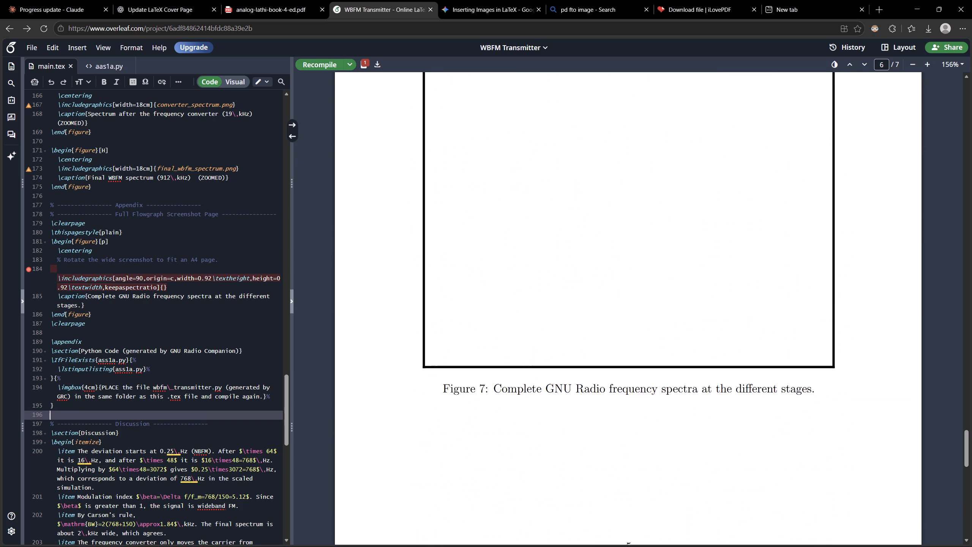
{"action": "scroll", "coordinate": [587, 329], "scroll_direction": "up", "scroll_amount": 18}
{"action": "scroll", "coordinate": [587, 329], "scroll_direction": "up", "scroll_amount": 17}
{"action": "scroll", "coordinate": [587, 329], "scroll_direction": "down", "scroll_amount": 4}
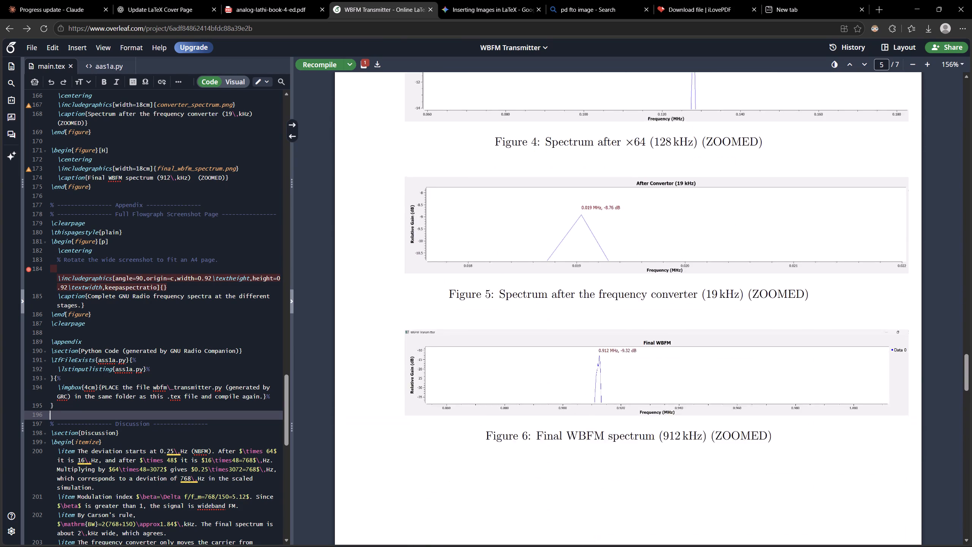
{"action": "scroll", "coordinate": [587, 329], "scroll_direction": "down", "scroll_amount": 20}
{"action": "scroll", "coordinate": [587, 329], "scroll_direction": "down", "scroll_amount": 15}
{"action": "scroll", "coordinate": [629, 222], "scroll_direction": "up", "scroll_amount": 3}
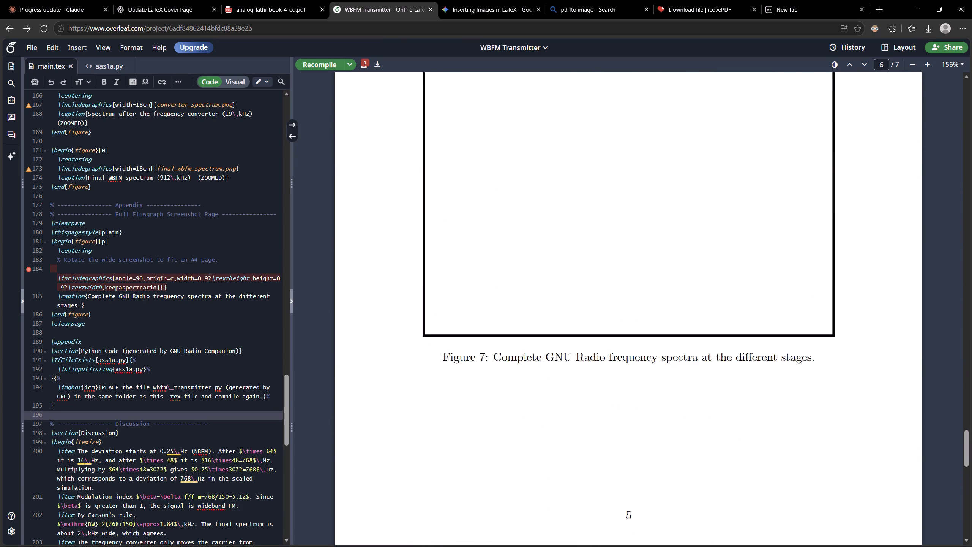
{"action": "scroll", "coordinate": [629, 222], "scroll_direction": "up", "scroll_amount": 2}
{"action": "left_click", "coordinate": [615, 240]}
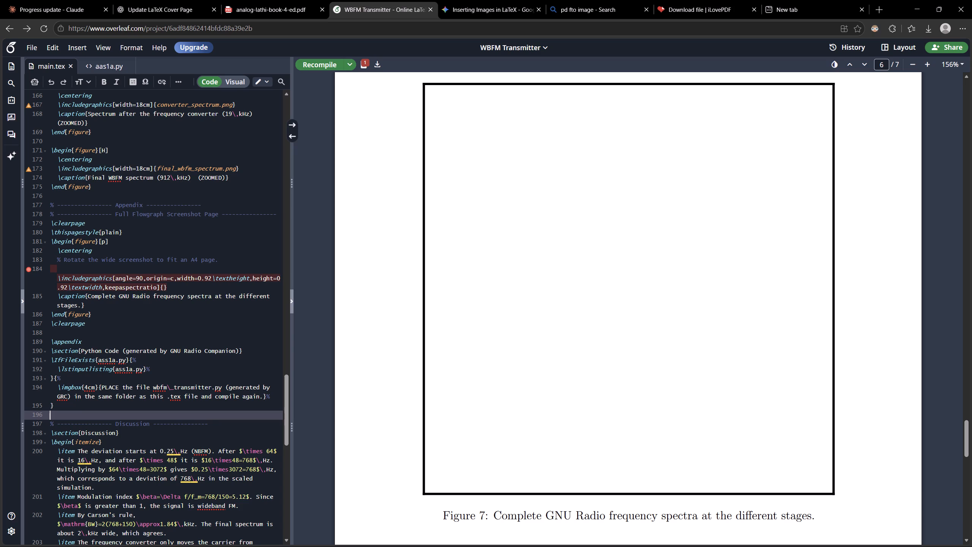
{"action": "left_click", "coordinate": [162, 284]}
{"action": "left_click", "coordinate": [143, 337]}
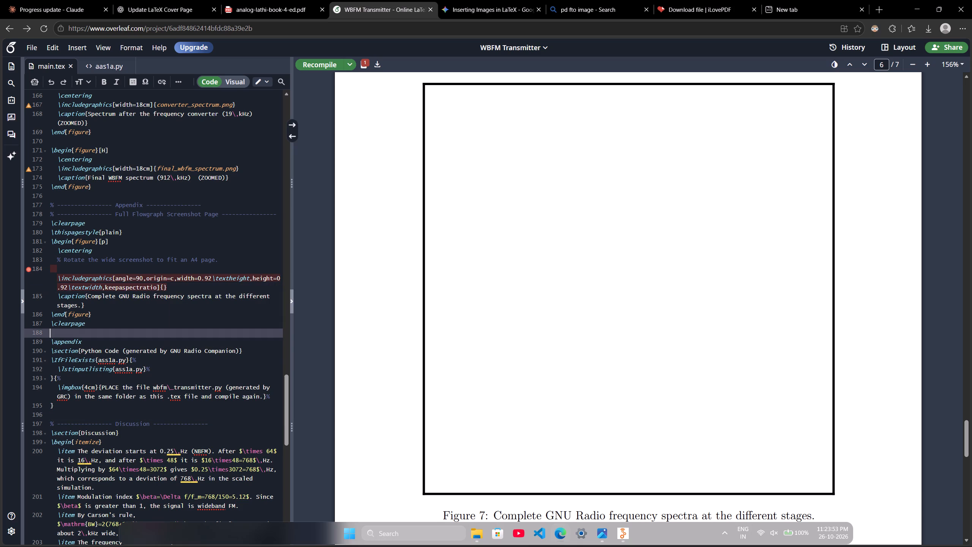
Switch to GNU Radio Companion, maximize the aas1a.grc window and execute the WBFM Transmitter flowgraph.
{"action": "left_click", "coordinate": [619, 531]}
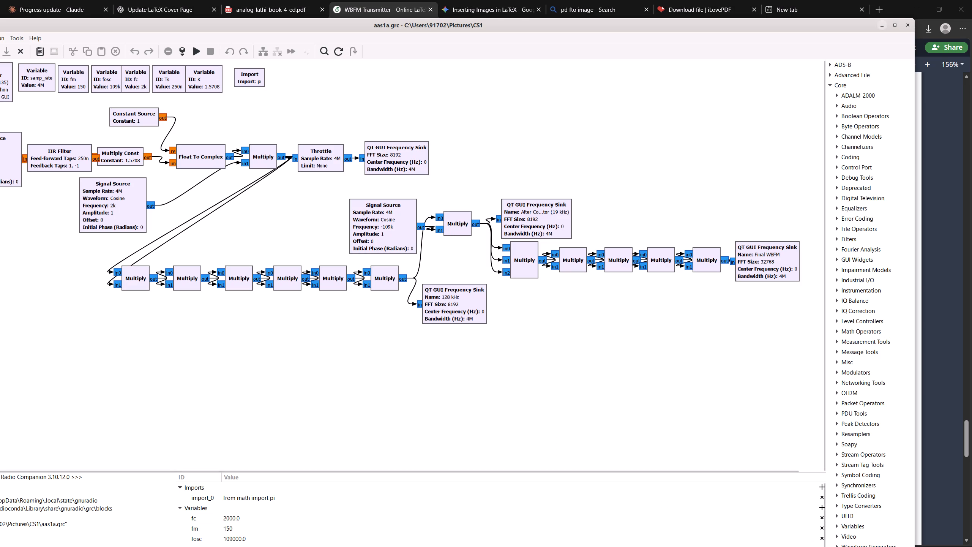
{"action": "left_click", "coordinate": [892, 22]}
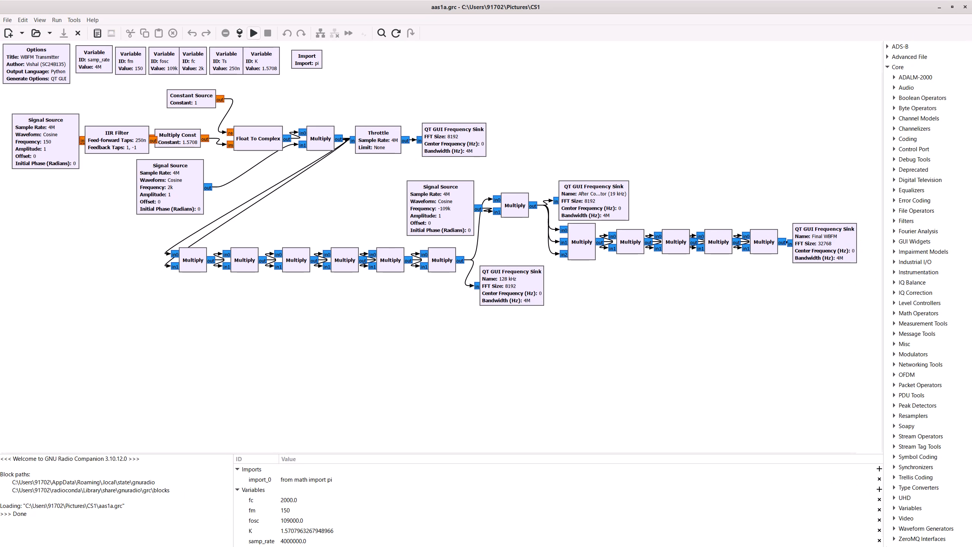
{"action": "left_click", "coordinate": [251, 30]}
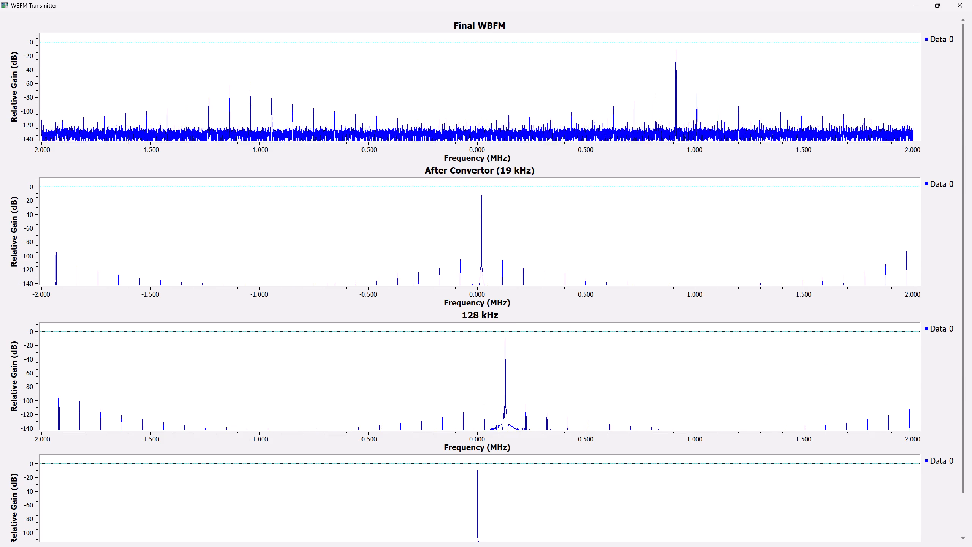
Examine the running frequency spectra, from the Final WBFM plot down to the untitled bottom plot.
{"action": "scroll", "coordinate": [962, 425], "scroll_direction": "down", "scroll_amount": 1}
{"action": "scroll", "coordinate": [962, 425], "scroll_direction": "up", "scroll_amount": 1}
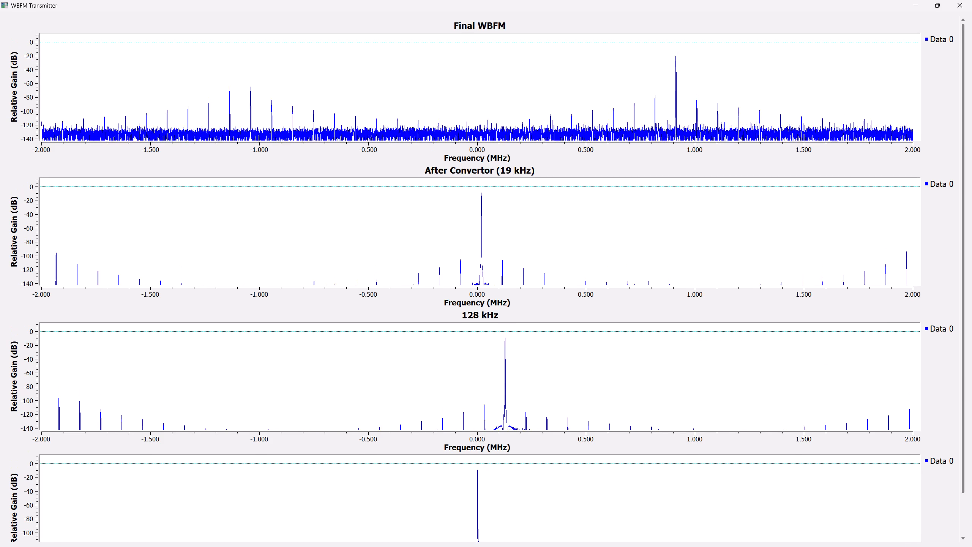
{"action": "scroll", "coordinate": [962, 425], "scroll_direction": "down", "scroll_amount": 1}
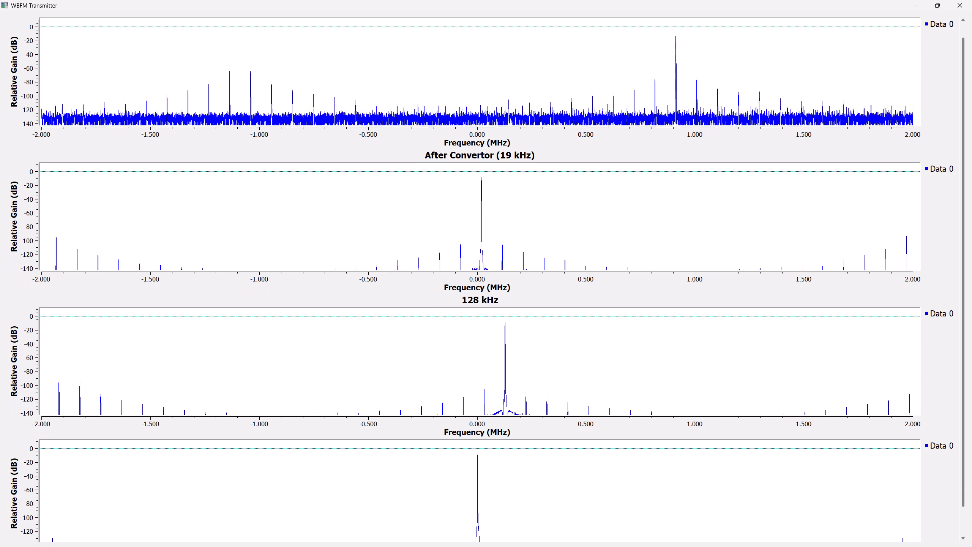
{"action": "scroll", "coordinate": [962, 425], "scroll_direction": "down", "scroll_amount": 4}
{"action": "scroll", "coordinate": [962, 425], "scroll_direction": "up", "scroll_amount": 7}
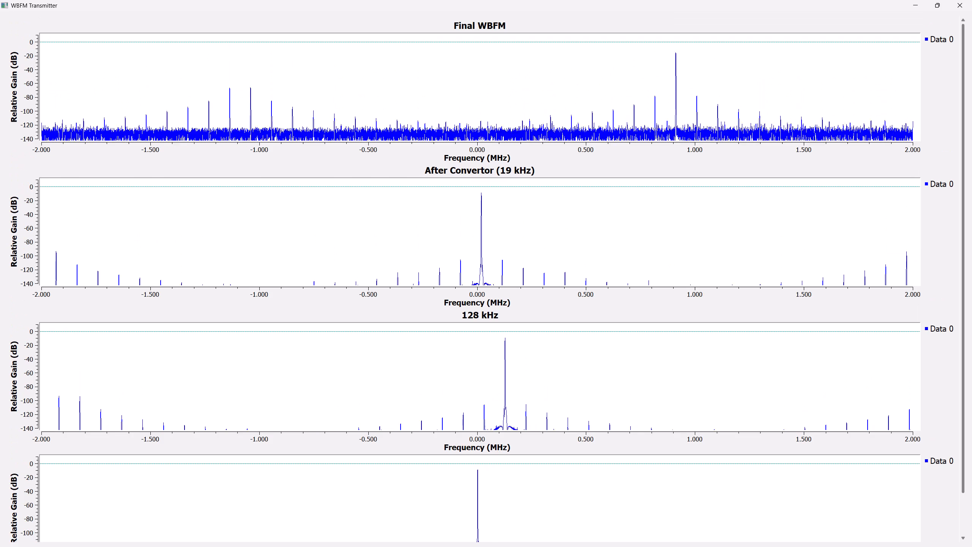
{"action": "scroll", "coordinate": [962, 425], "scroll_direction": "up", "scroll_amount": 1}
{"action": "scroll", "coordinate": [962, 425], "scroll_direction": "down", "scroll_amount": 8}
{"action": "scroll", "coordinate": [962, 425], "scroll_direction": "up", "scroll_amount": 7}
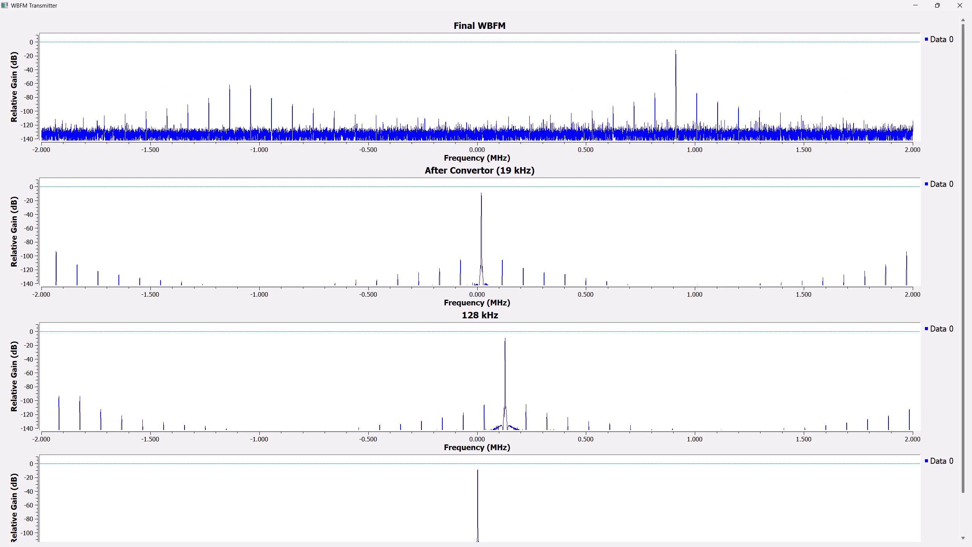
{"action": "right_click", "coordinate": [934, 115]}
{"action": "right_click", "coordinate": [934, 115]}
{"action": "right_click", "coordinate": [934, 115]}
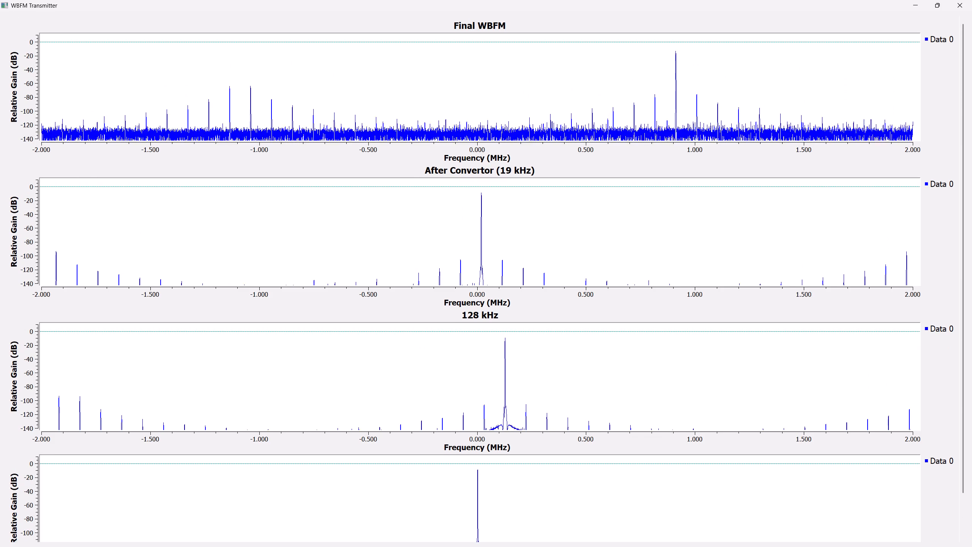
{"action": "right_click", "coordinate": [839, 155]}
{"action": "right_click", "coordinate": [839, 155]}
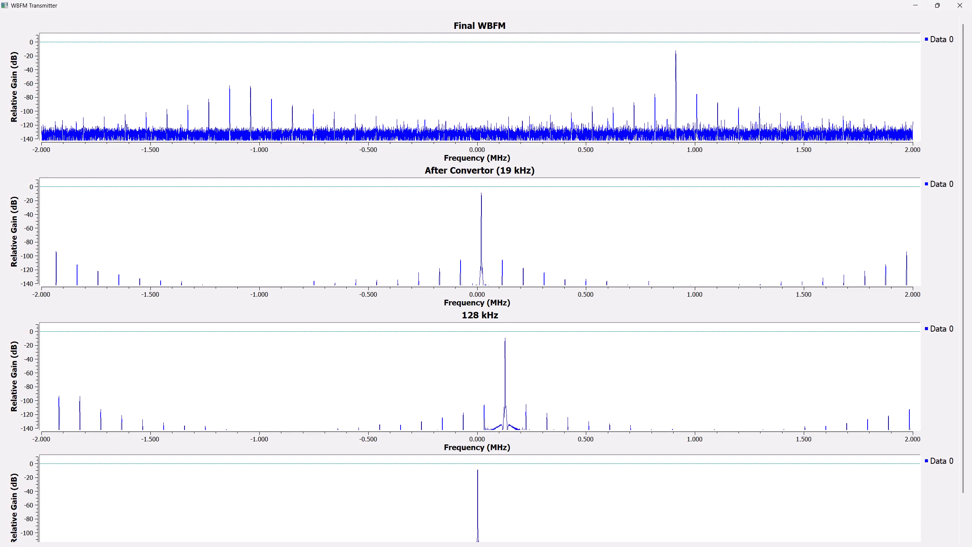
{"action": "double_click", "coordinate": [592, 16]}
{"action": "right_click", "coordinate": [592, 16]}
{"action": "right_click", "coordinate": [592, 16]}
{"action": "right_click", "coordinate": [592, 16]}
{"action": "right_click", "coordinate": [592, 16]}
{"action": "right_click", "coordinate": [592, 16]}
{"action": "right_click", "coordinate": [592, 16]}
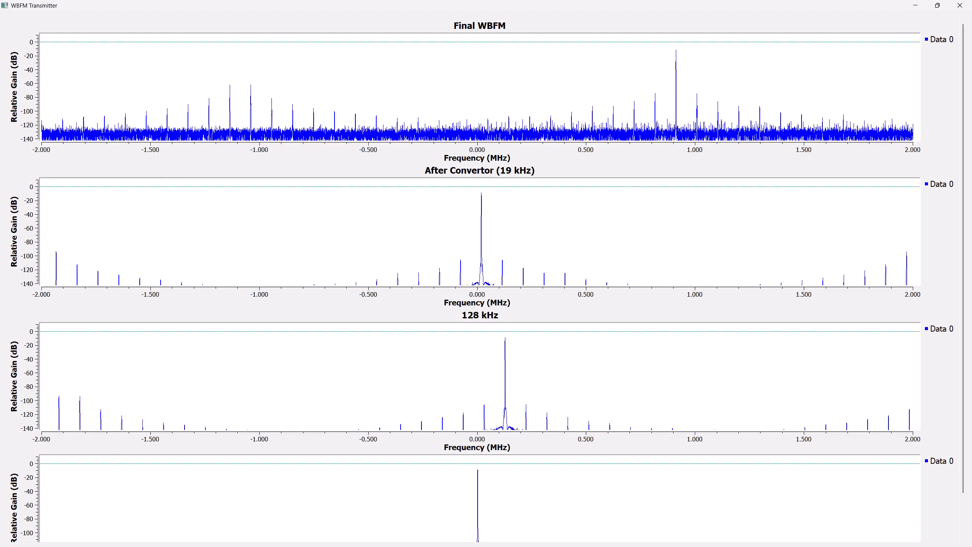
Restore the maximized WBFM Transmitter spectra window to a smaller floating window.
{"action": "double_click", "coordinate": [43, 5]}
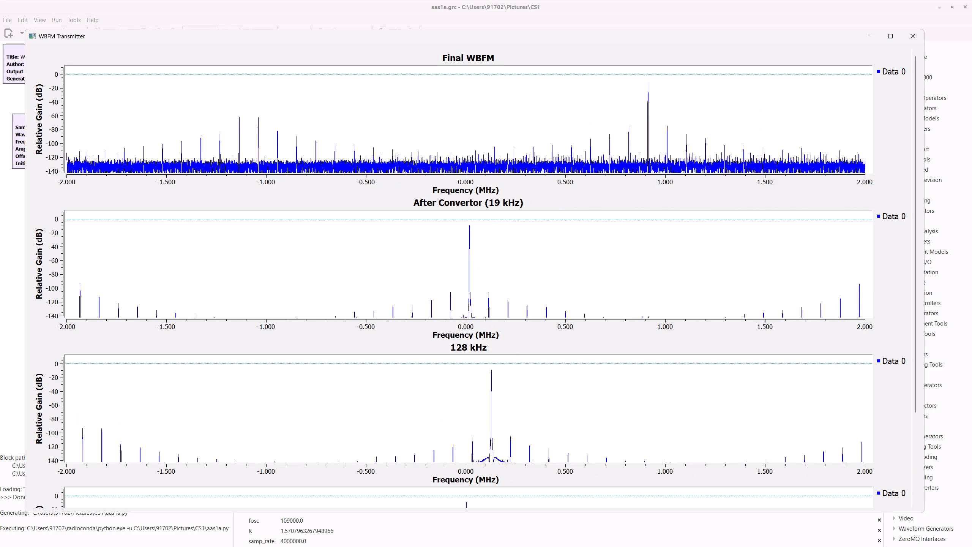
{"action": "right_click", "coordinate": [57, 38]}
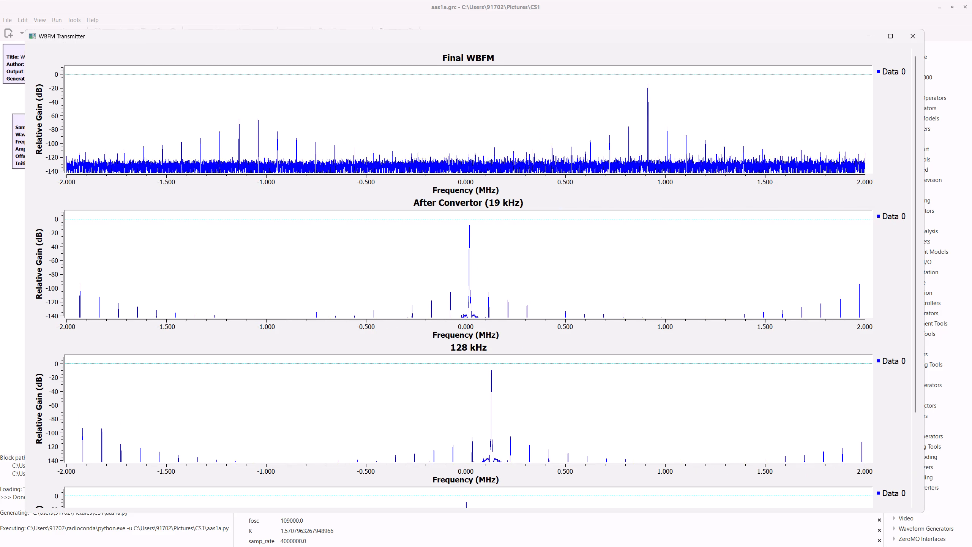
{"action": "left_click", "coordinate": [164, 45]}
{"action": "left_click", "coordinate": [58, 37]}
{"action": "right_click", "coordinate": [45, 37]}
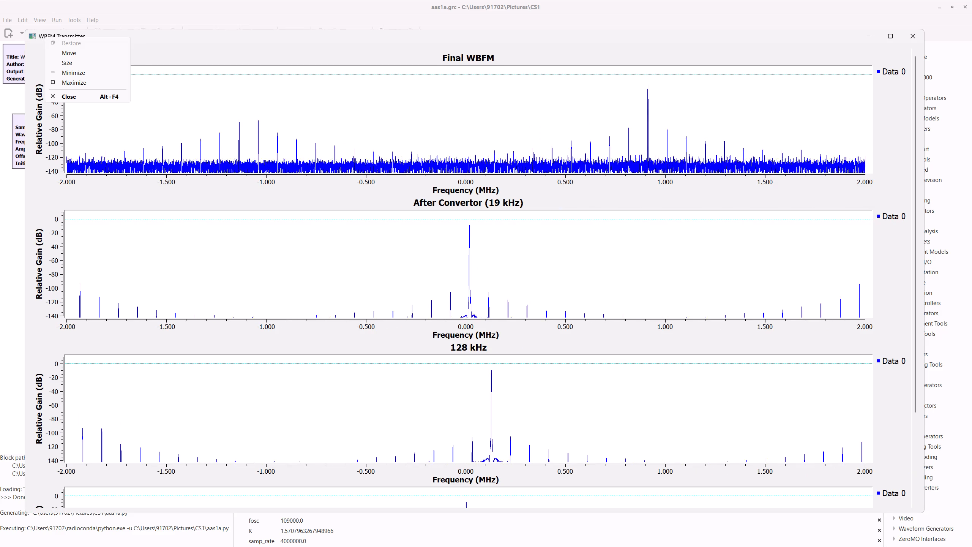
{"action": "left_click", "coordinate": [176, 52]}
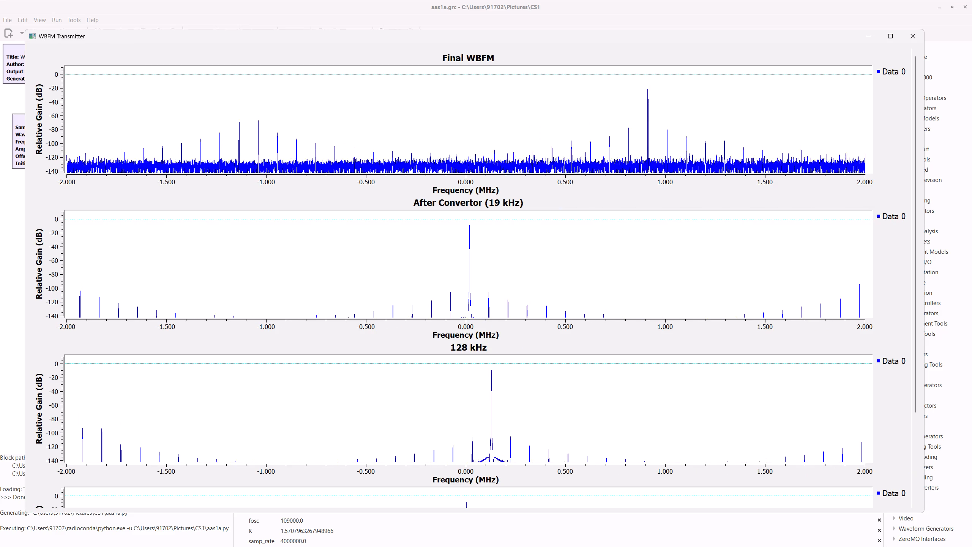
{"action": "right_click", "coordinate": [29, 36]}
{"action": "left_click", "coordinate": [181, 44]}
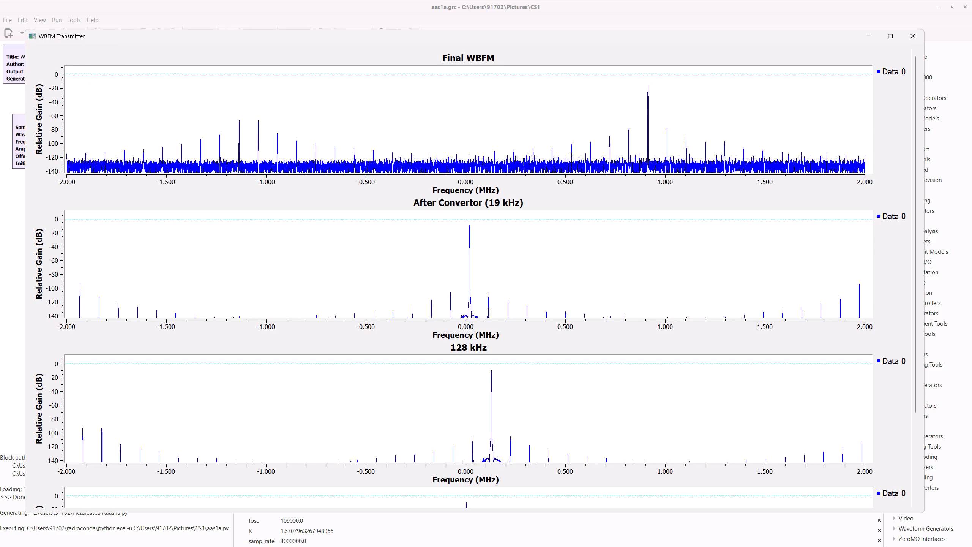
Examine all the frequency spectra in the floating WBFM Transmitter window, including the 128 kHz and bottom plots.
{"action": "scroll", "coordinate": [35, 299], "scroll_direction": "down", "scroll_amount": 6}
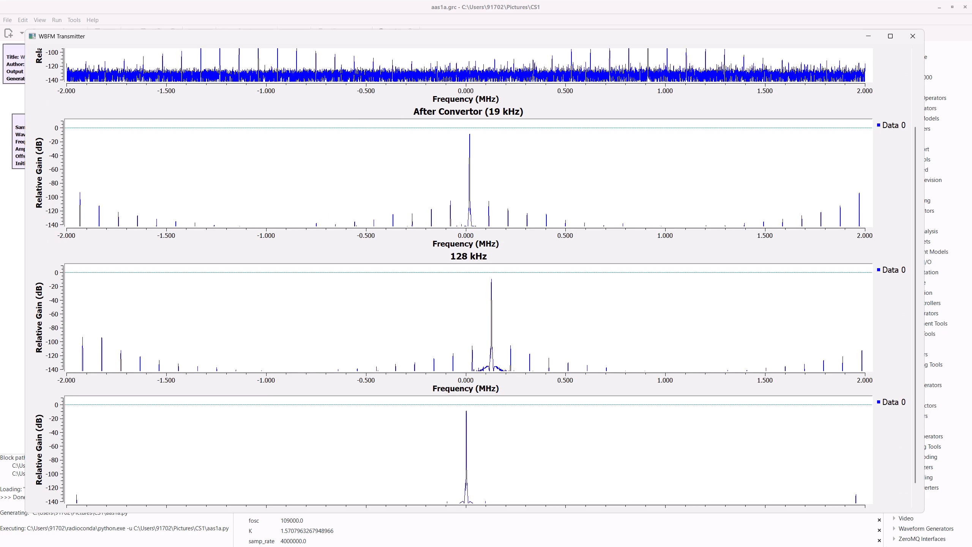
{"action": "scroll", "coordinate": [35, 299], "scroll_direction": "down", "scroll_amount": 6}
{"action": "scroll", "coordinate": [35, 299], "scroll_direction": "up", "scroll_amount": 17}
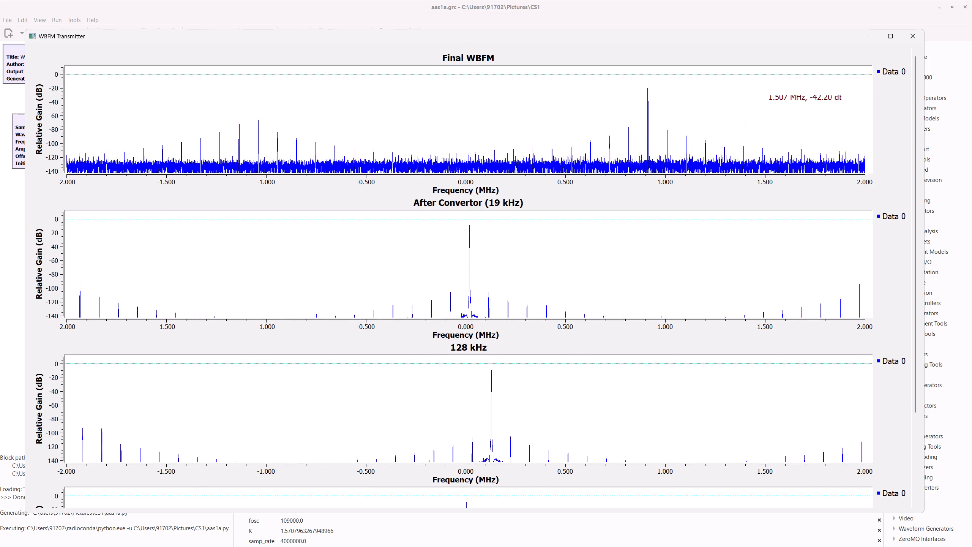
{"action": "right_click", "coordinate": [780, 52]}
{"action": "right_click", "coordinate": [896, 147]}
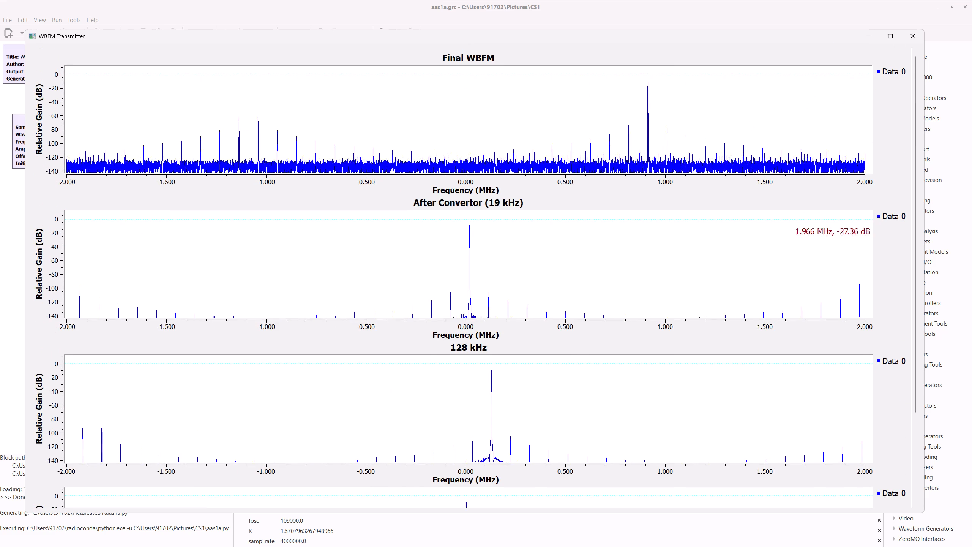
{"action": "scroll", "coordinate": [855, 319], "scroll_direction": "down", "scroll_amount": 8}
{"action": "scroll", "coordinate": [873, 376], "scroll_direction": "down", "scroll_amount": 3}
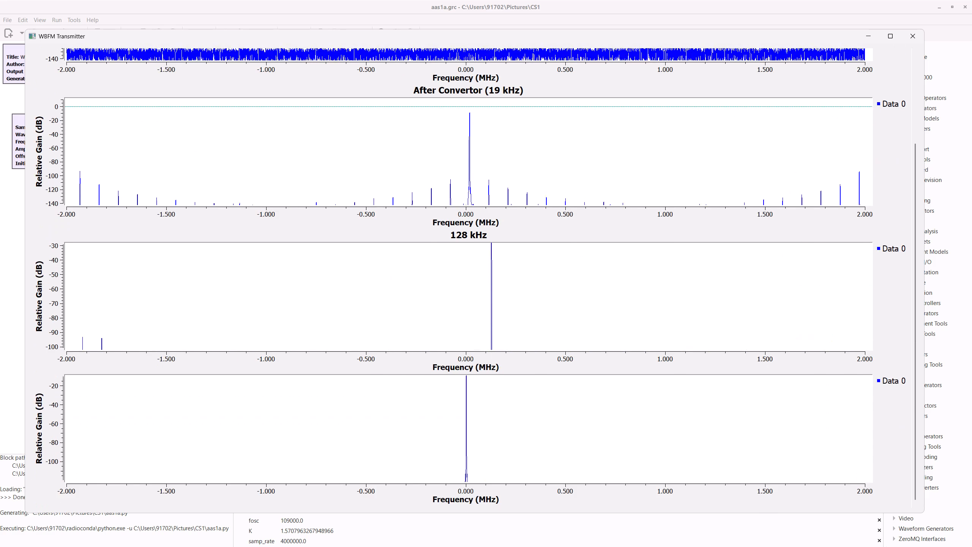
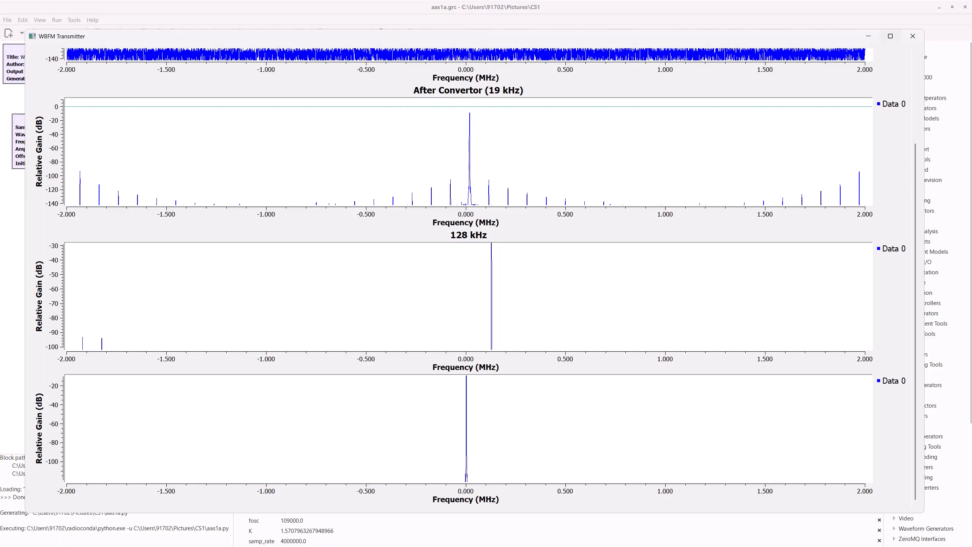
Maximize the floating WBFM Transmitter spectra window.
{"action": "left_click", "coordinate": [893, 34]}
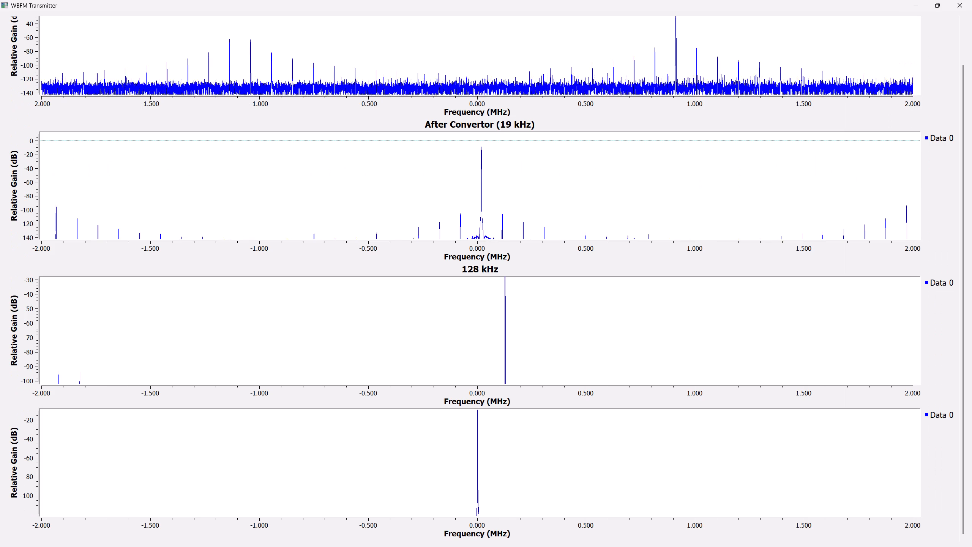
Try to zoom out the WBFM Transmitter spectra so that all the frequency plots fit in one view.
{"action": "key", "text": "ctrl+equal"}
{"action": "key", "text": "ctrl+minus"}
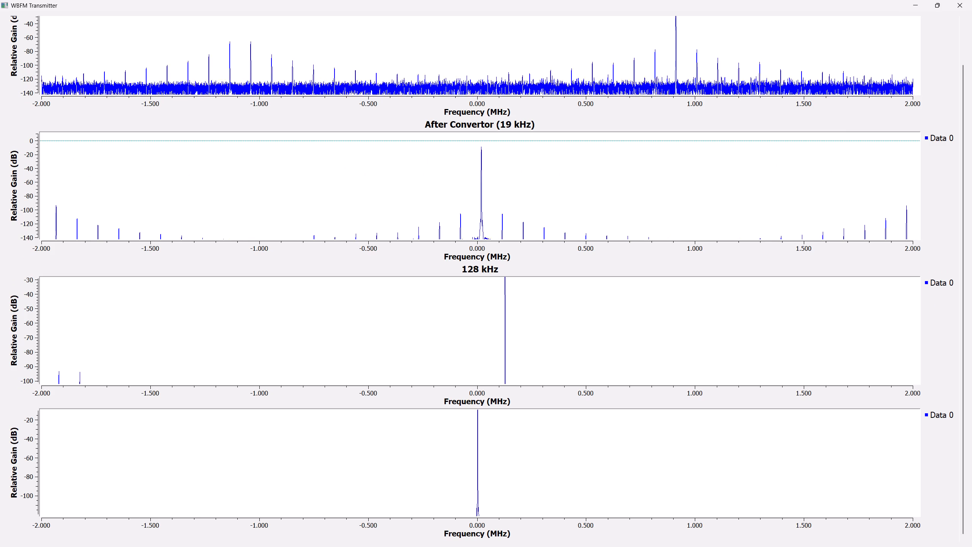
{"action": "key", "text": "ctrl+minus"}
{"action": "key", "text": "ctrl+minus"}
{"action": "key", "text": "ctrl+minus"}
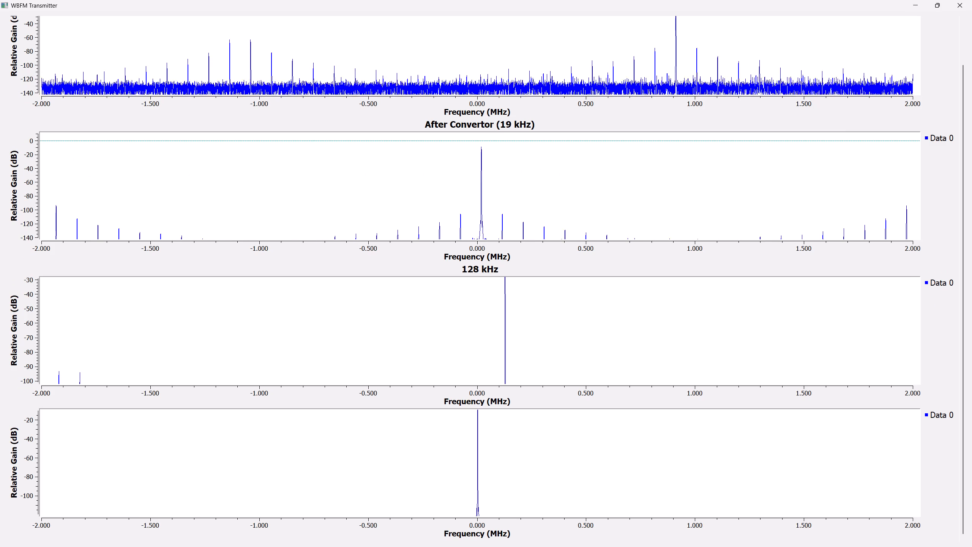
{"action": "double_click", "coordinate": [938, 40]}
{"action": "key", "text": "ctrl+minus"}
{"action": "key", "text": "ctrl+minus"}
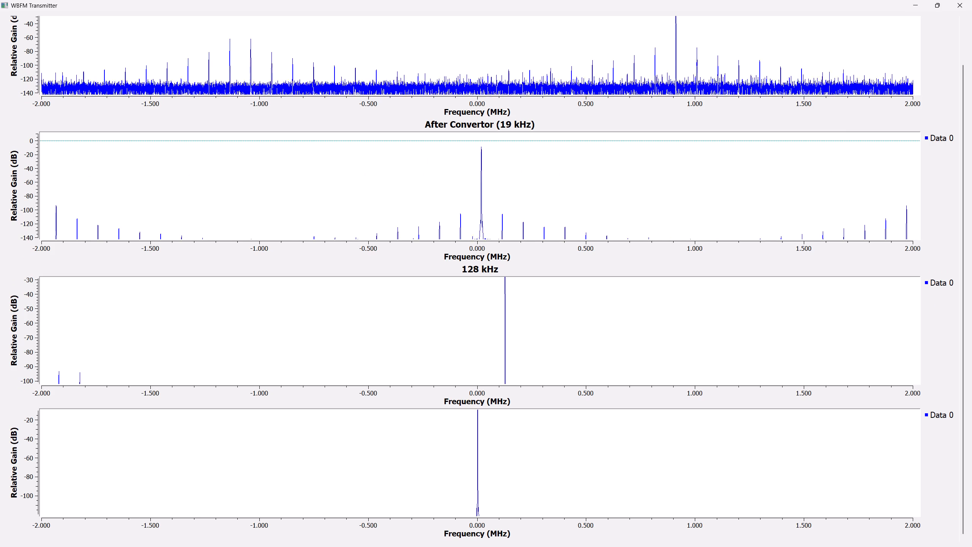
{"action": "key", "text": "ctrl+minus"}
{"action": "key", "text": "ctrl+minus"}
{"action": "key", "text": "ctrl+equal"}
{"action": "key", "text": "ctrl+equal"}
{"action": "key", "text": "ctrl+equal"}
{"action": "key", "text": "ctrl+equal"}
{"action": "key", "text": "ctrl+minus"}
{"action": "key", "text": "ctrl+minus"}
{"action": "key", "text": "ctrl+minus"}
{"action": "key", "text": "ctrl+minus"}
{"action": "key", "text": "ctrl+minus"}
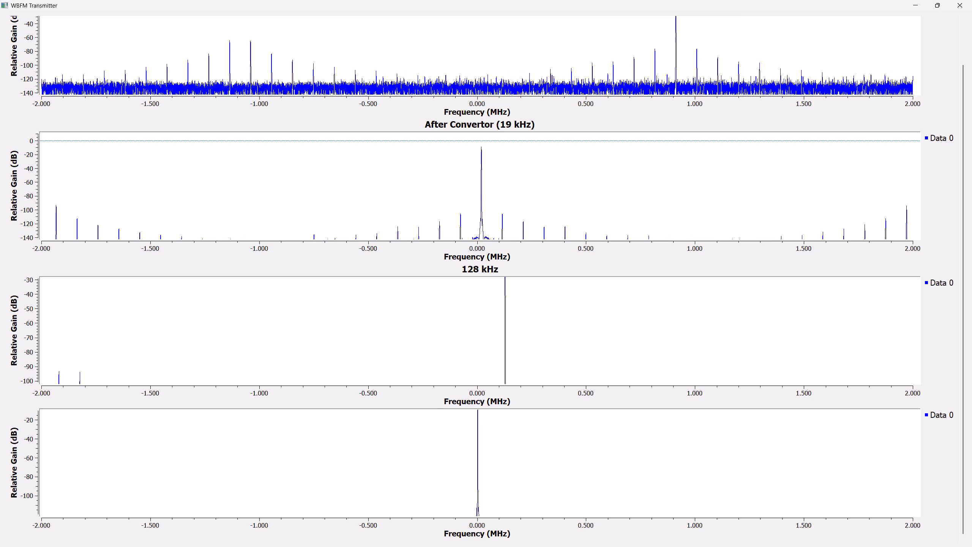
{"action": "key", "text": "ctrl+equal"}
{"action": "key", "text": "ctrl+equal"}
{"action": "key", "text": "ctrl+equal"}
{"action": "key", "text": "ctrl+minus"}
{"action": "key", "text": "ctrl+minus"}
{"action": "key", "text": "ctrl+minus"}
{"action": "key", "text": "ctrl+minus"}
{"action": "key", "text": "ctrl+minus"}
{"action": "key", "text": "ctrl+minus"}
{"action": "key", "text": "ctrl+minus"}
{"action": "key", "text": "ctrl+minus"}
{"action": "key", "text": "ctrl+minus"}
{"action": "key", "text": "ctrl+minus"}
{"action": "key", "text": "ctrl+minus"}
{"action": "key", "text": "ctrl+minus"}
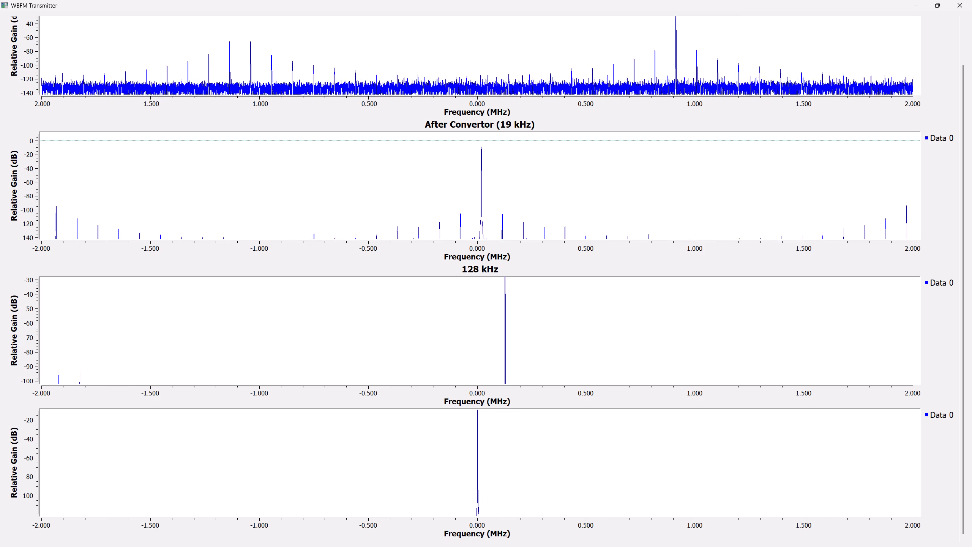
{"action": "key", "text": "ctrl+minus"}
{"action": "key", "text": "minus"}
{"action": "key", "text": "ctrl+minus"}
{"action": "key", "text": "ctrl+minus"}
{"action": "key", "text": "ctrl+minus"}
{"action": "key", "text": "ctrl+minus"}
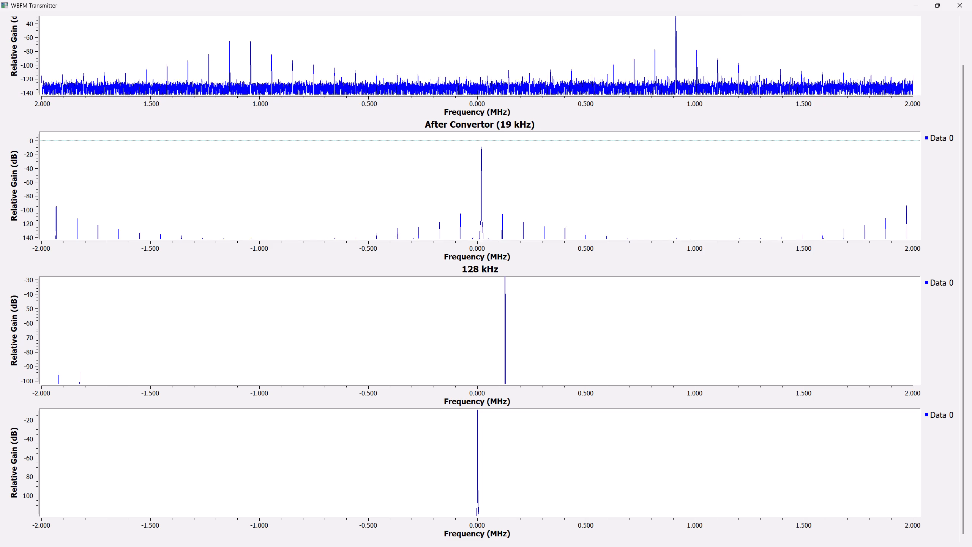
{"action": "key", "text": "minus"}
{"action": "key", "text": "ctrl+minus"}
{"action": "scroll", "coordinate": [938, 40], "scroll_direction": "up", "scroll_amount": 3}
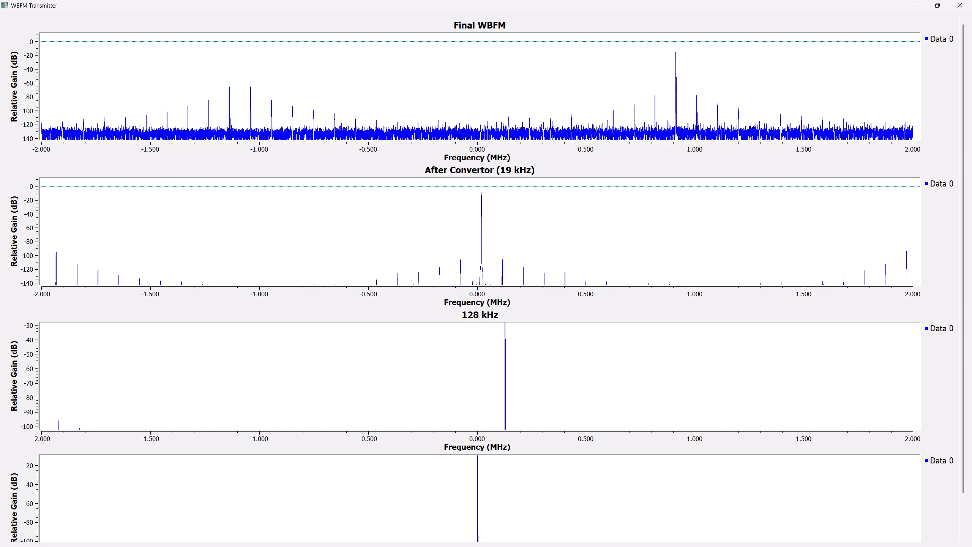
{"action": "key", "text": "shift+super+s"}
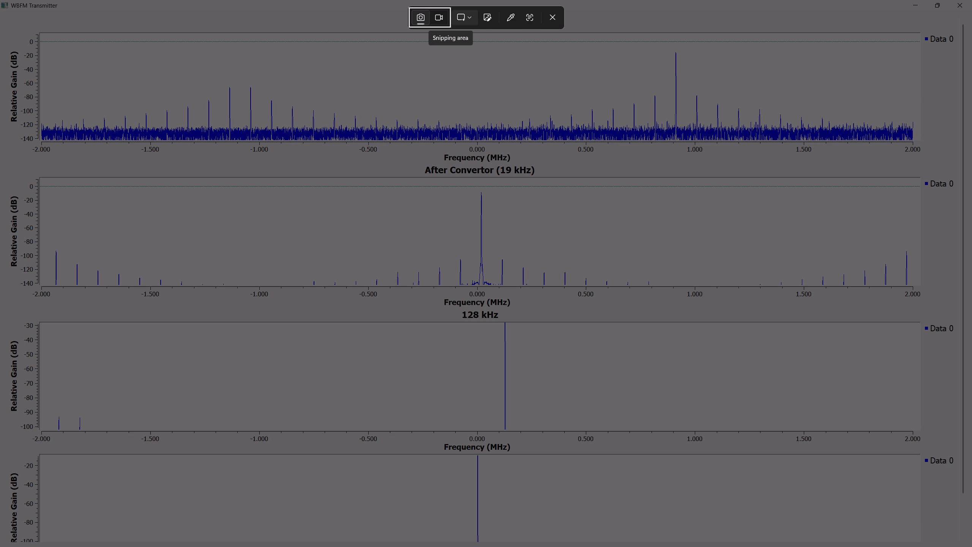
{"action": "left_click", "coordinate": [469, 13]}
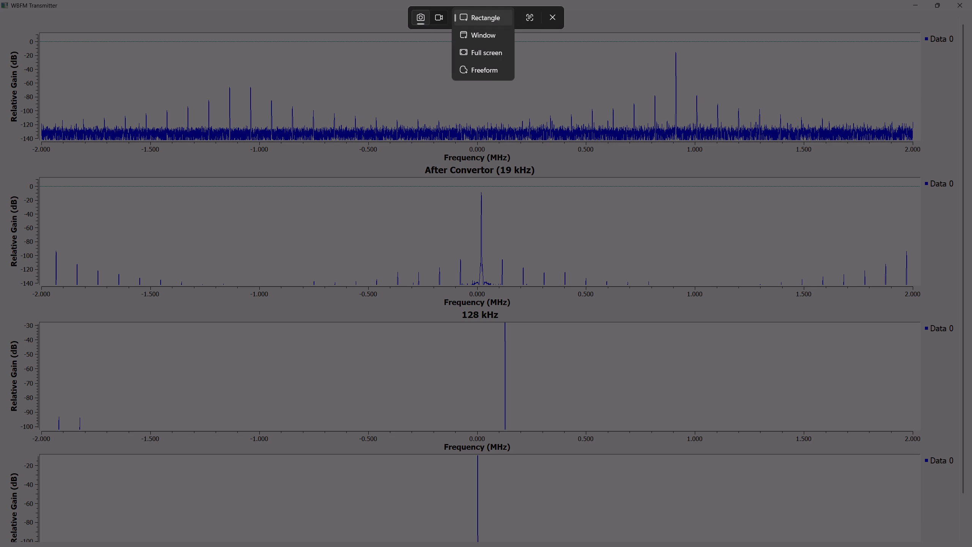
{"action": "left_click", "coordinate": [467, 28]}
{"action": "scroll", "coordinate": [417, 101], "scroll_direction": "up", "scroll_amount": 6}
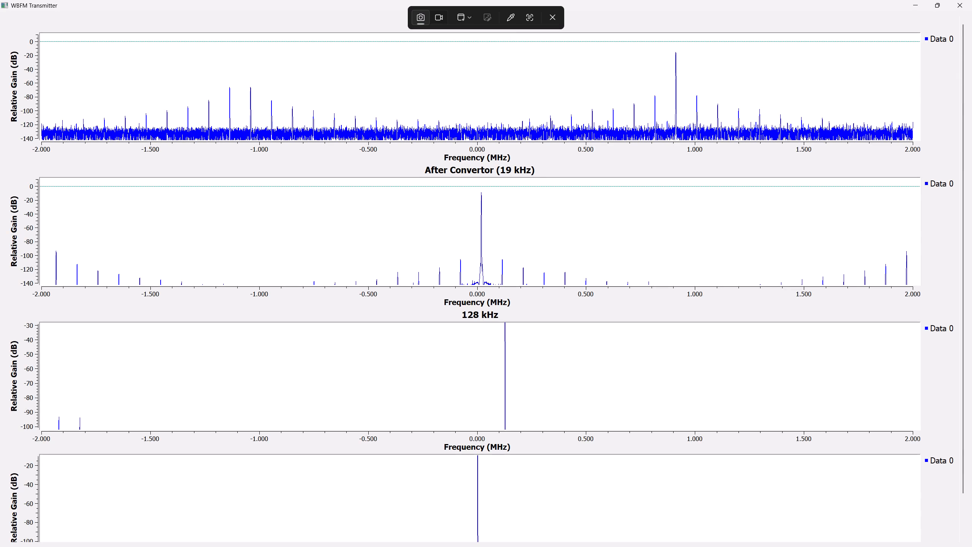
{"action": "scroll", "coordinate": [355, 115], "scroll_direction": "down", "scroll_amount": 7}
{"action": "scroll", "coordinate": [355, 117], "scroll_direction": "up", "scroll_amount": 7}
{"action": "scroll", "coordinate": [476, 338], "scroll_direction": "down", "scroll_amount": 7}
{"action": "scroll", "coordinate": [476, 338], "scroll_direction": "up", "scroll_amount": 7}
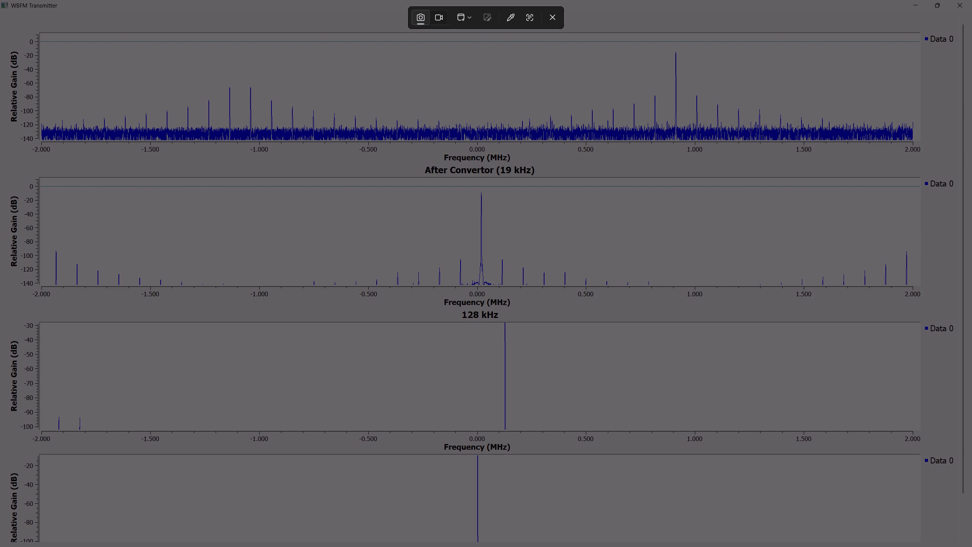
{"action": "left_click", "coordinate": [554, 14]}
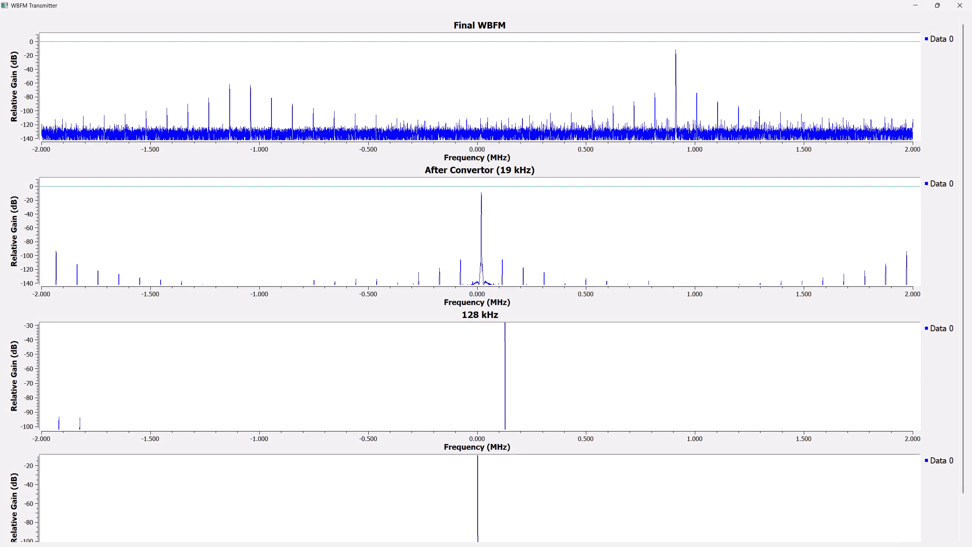
Close the WBFM Transmitter spectra window and execute the aas1a.grc flowgraph again.
{"action": "scroll", "coordinate": [560, 224], "scroll_direction": "up", "scroll_amount": 6}
{"action": "scroll", "coordinate": [560, 224], "scroll_direction": "down", "scroll_amount": 5}
{"action": "scroll", "coordinate": [560, 224], "scroll_direction": "up", "scroll_amount": 5}
{"action": "scroll", "coordinate": [560, 224], "scroll_direction": "down", "scroll_amount": 3}
{"action": "scroll", "coordinate": [560, 224], "scroll_direction": "up", "scroll_amount": 4}
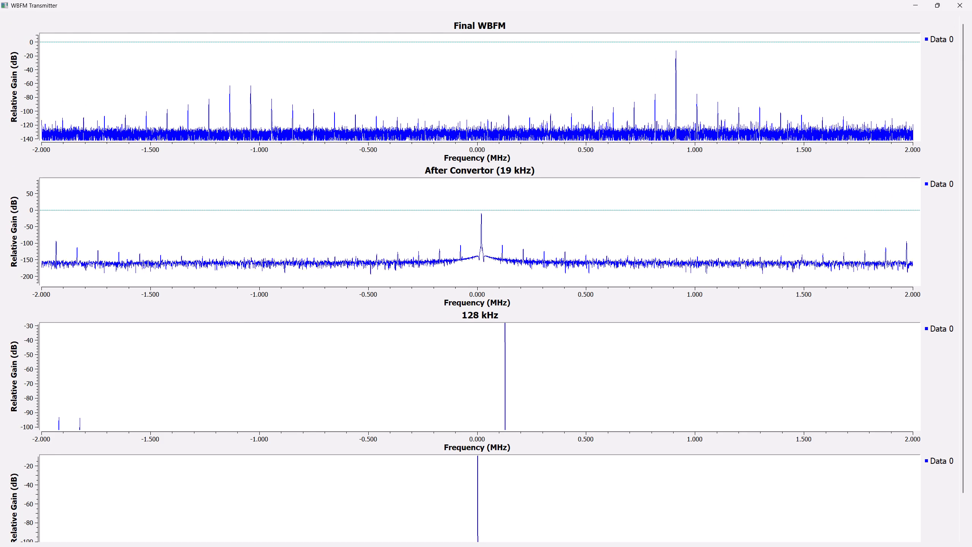
{"action": "left_click", "coordinate": [962, 6]}
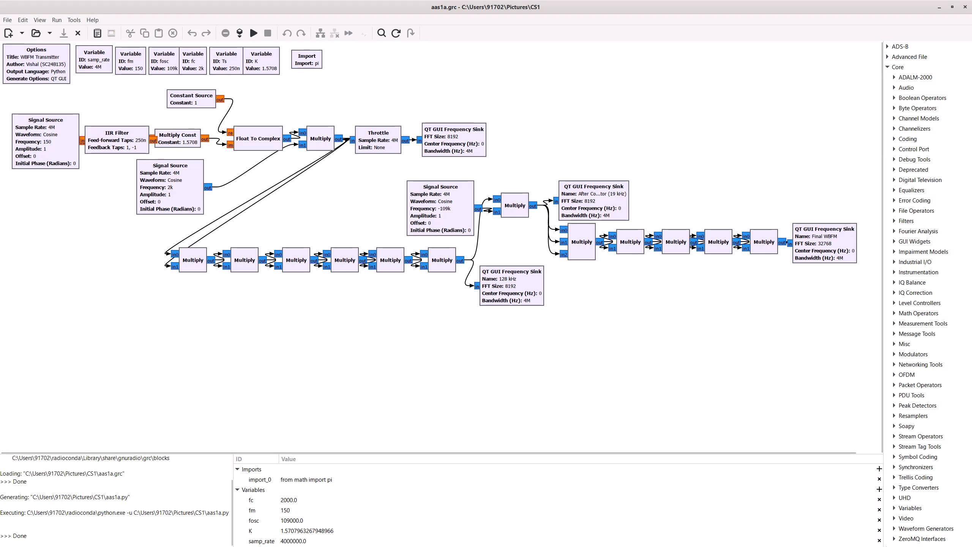
{"action": "left_click", "coordinate": [251, 37]}
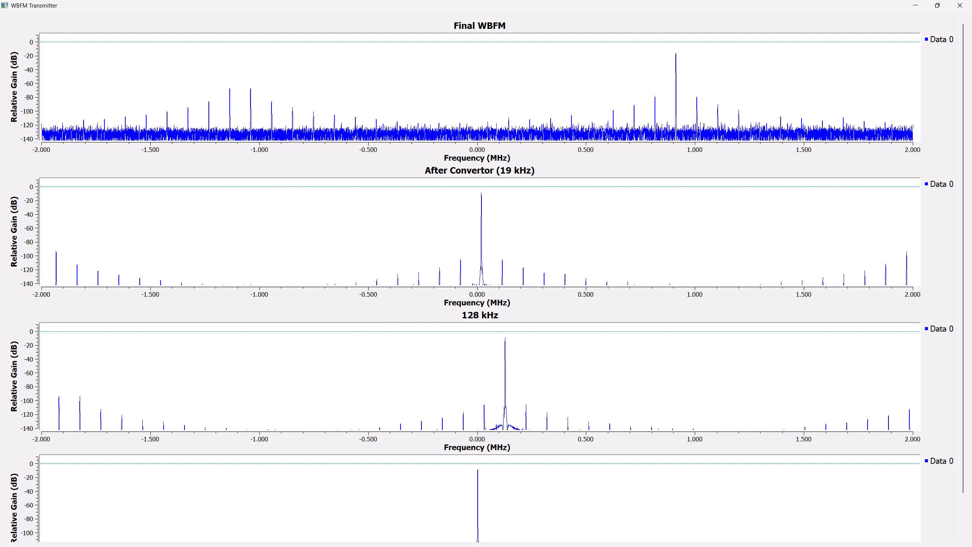
Examine the restarted frequency spectra from the Final WBFM plot down to the untitled bottom plot.
{"action": "left_click_drag", "start_coordinate": [963, 124], "coordinate": [962, 129]}
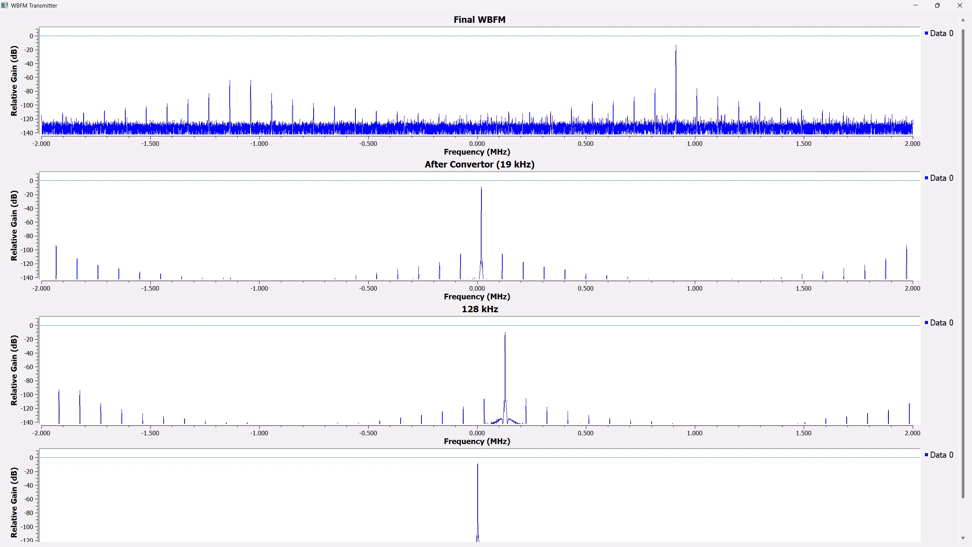
{"action": "left_click_drag", "start_coordinate": [962, 129], "coordinate": [969, 166]}
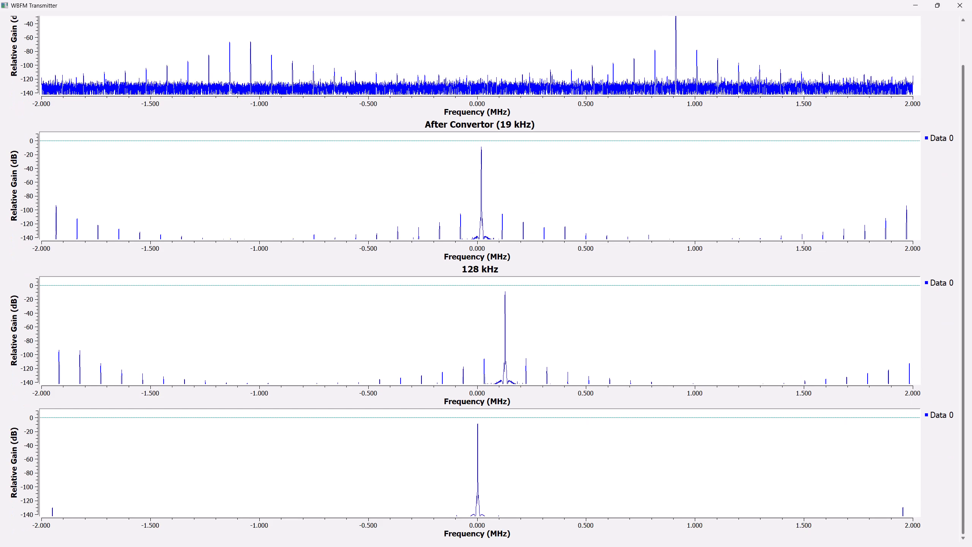
{"action": "left_click_drag", "start_coordinate": [969, 166], "coordinate": [971, 187]}
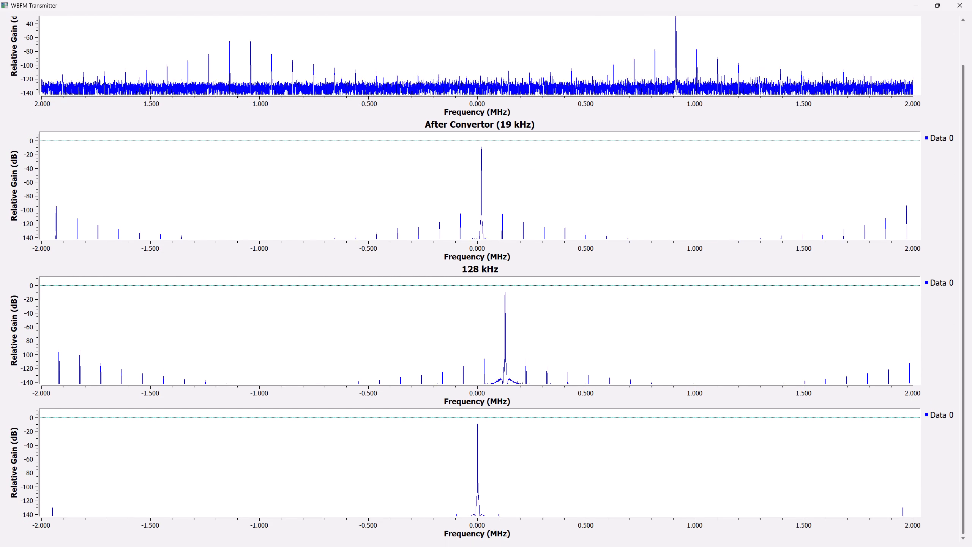
{"action": "left_click_drag", "start_coordinate": [971, 187], "coordinate": [966, 147]}
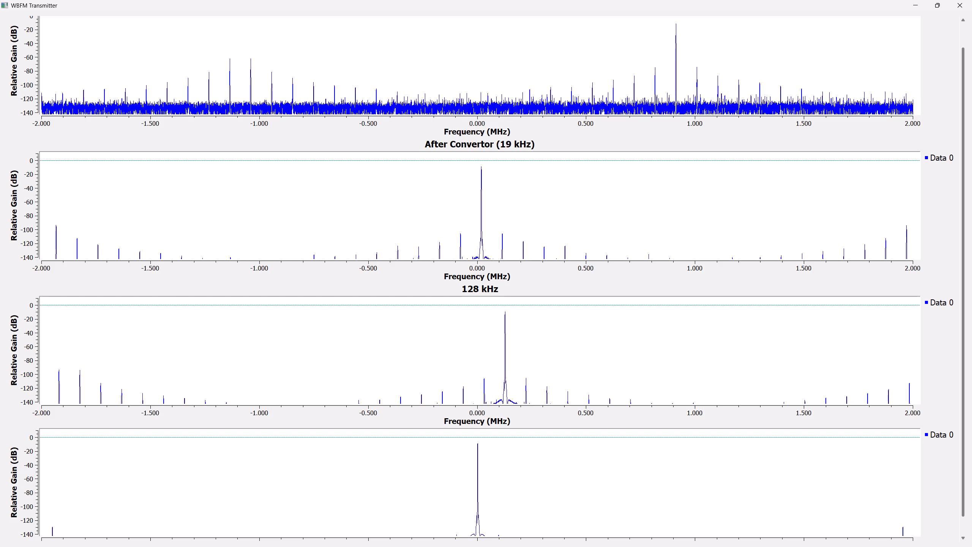
{"action": "left_click_drag", "start_coordinate": [966, 147], "coordinate": [971, 150]}
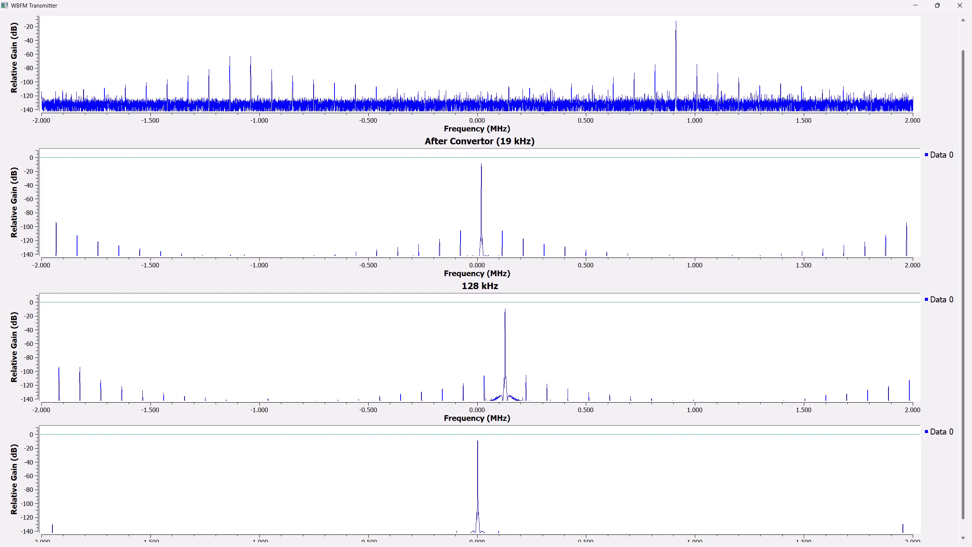
{"action": "left_click_drag", "start_coordinate": [971, 150], "coordinate": [971, 126]}
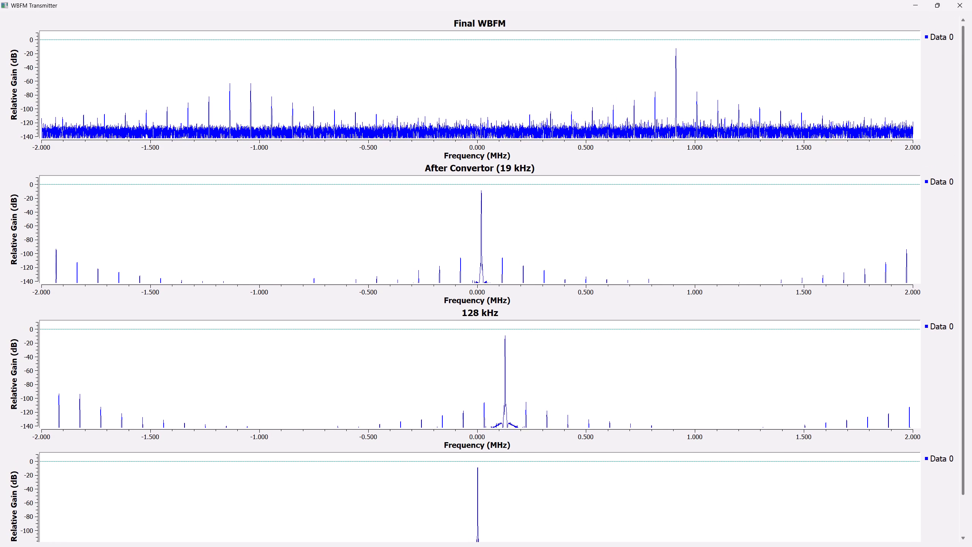
{"action": "left_click_drag", "start_coordinate": [971, 126], "coordinate": [966, 150]}
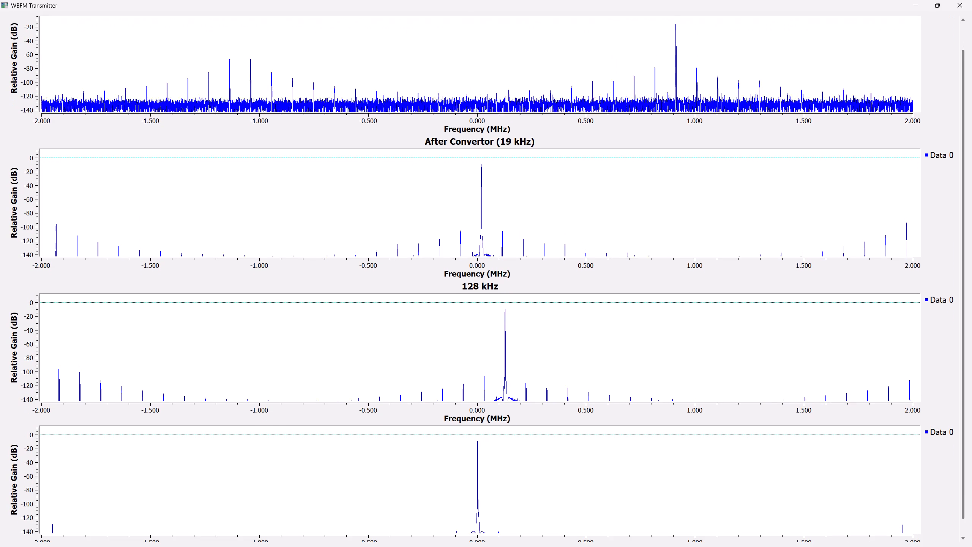
{"action": "left_click_drag", "start_coordinate": [966, 150], "coordinate": [965, 163]}
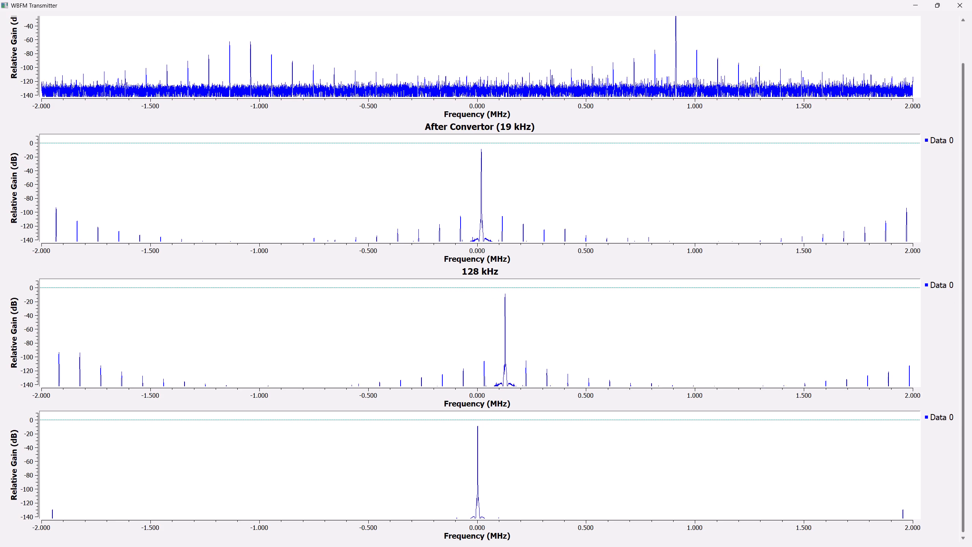
{"action": "left_click_drag", "start_coordinate": [965, 163], "coordinate": [966, 157]}
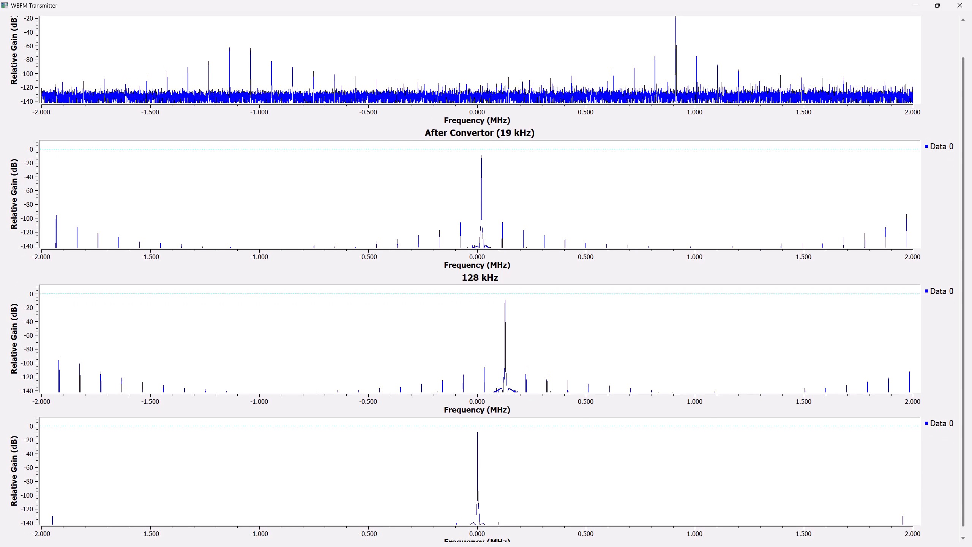
{"action": "left_click_drag", "start_coordinate": [966, 157], "coordinate": [959, 190]}
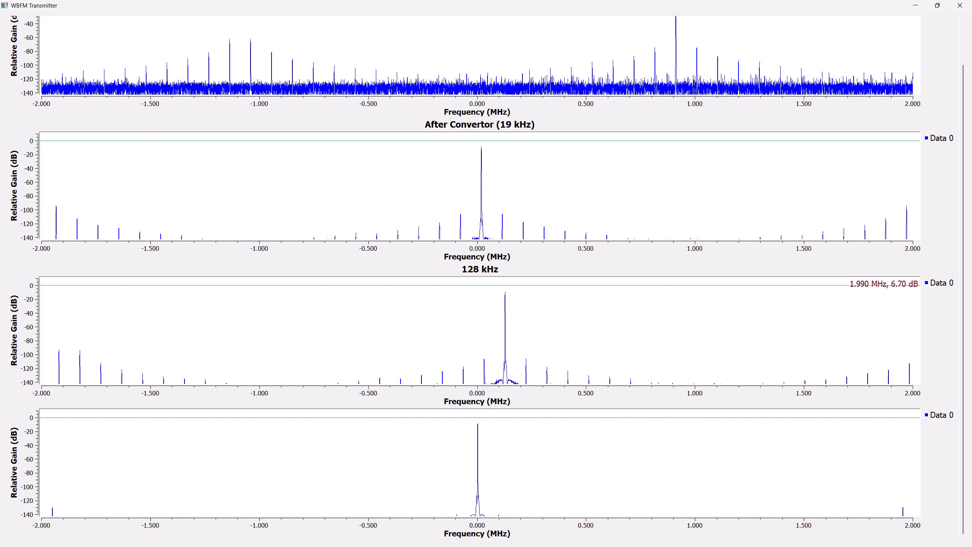
{"action": "scroll", "coordinate": [948, 500], "scroll_direction": "down", "scroll_amount": 6}
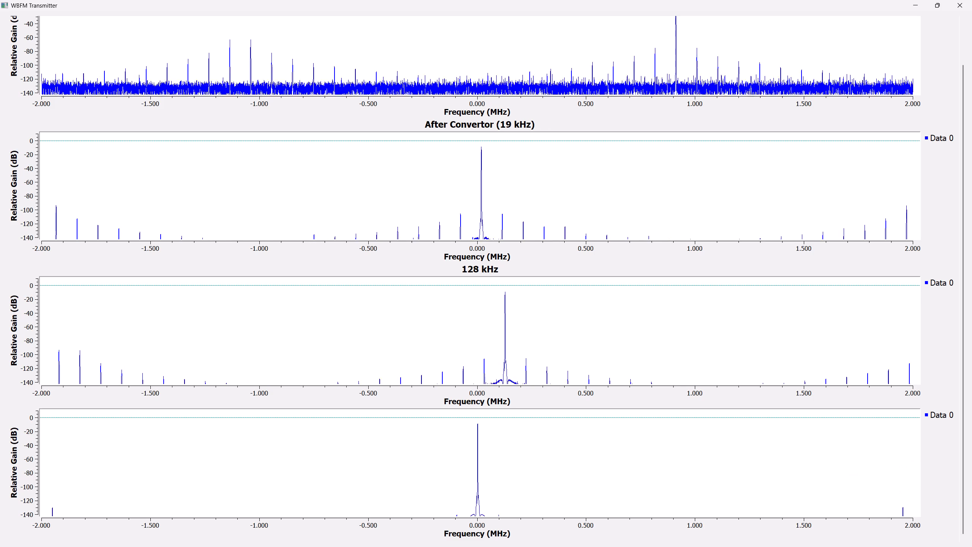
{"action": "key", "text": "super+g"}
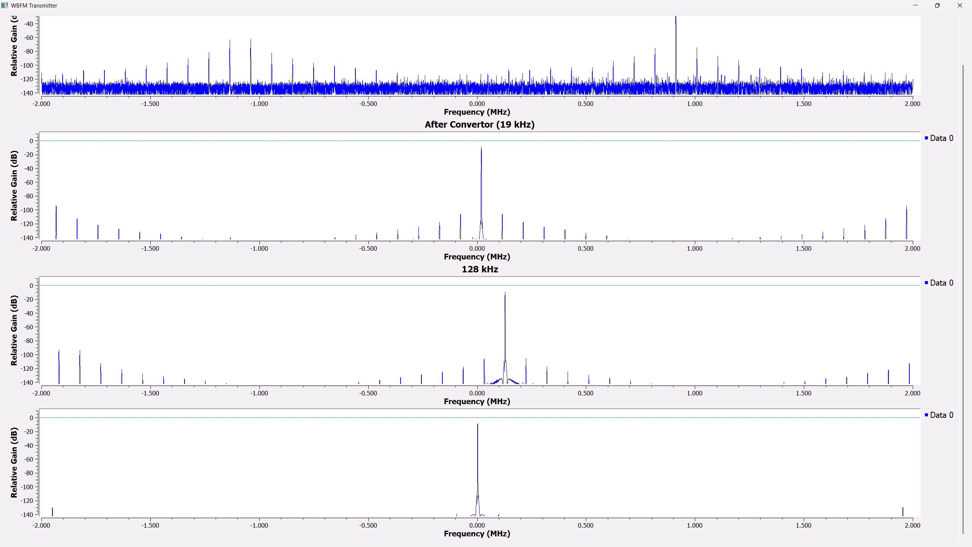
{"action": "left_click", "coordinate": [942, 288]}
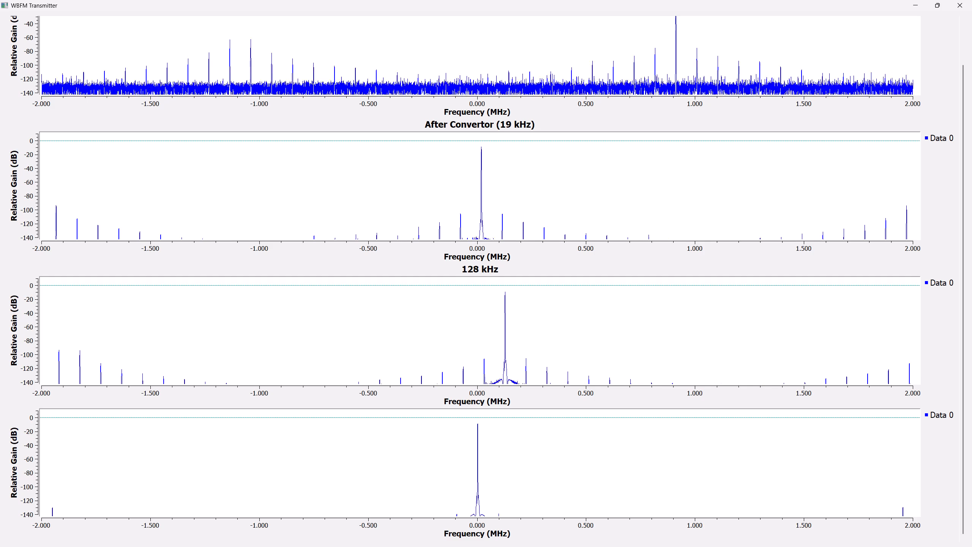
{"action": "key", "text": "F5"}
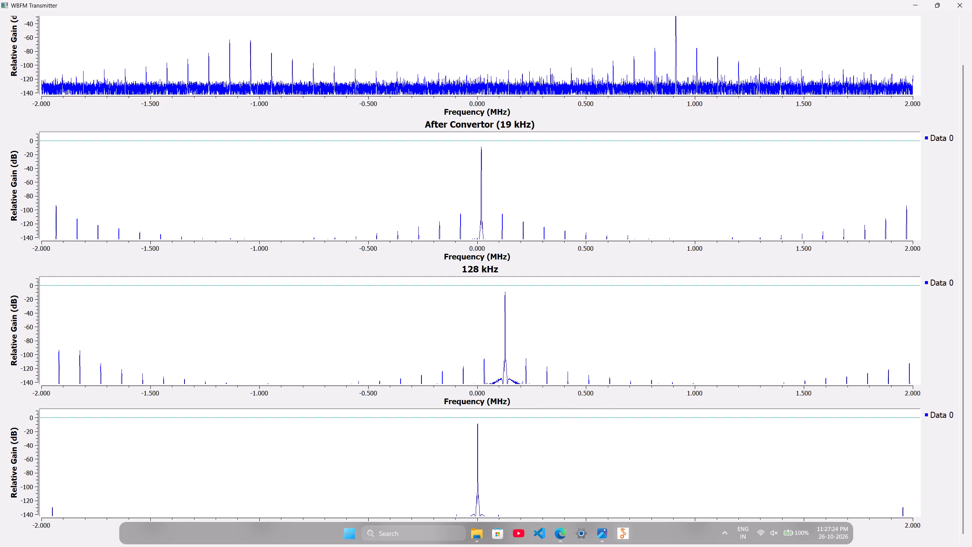
Capture a full-screen rectangular snip of the WBFM Transmitter spectra, including the complete After Convertor (19 kHz), 128 kHz and bottom plots.
{"action": "key", "text": "shift+super+s"}
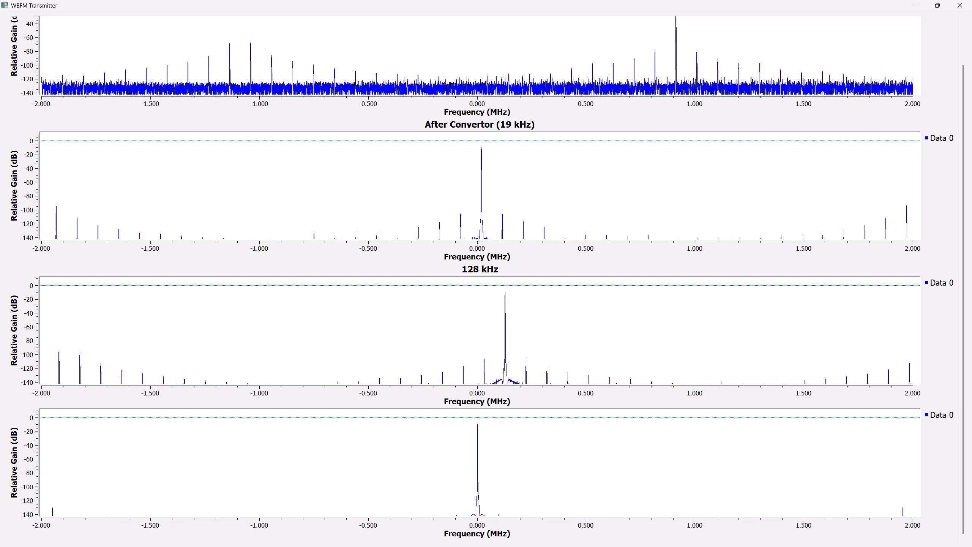
{"action": "left_click_drag", "start_coordinate": [0, 0], "coordinate": [666, 203]}
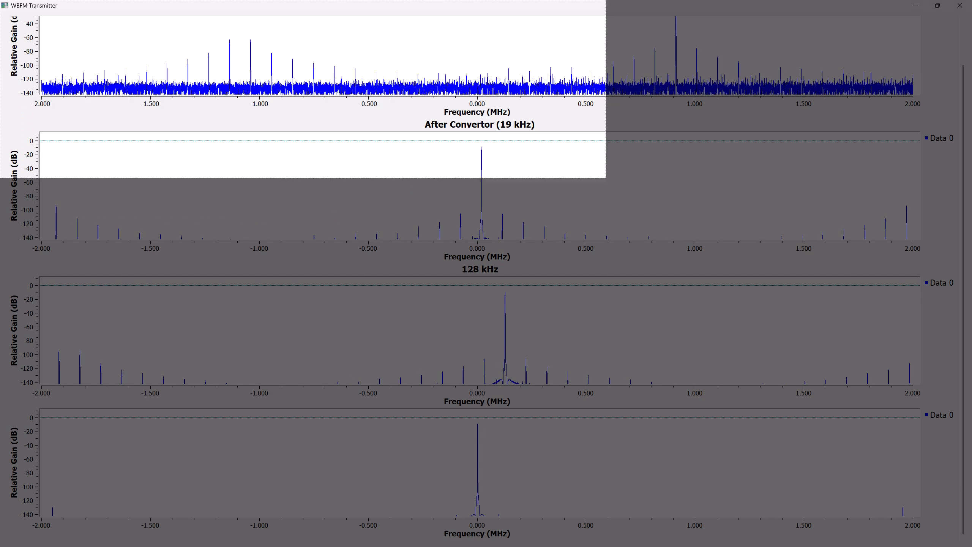
{"action": "left_click_drag", "start_coordinate": [666, 203], "coordinate": [971, 546]}
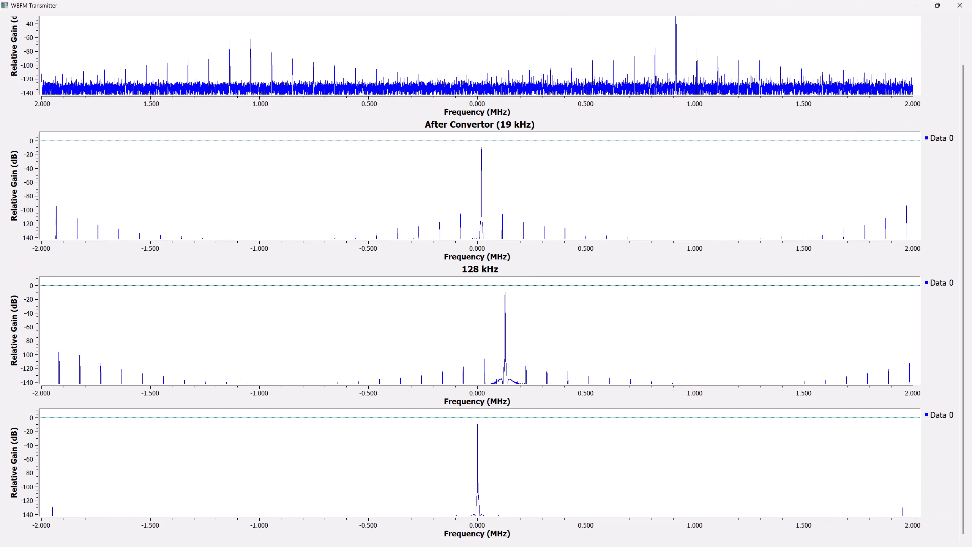
Copy the newest spectra capture, Screenshot 2026-10-26 232730.png, from the Screenshots folder into the CS1 folder in File Explorer.
{"action": "left_click", "coordinate": [915, 1]}
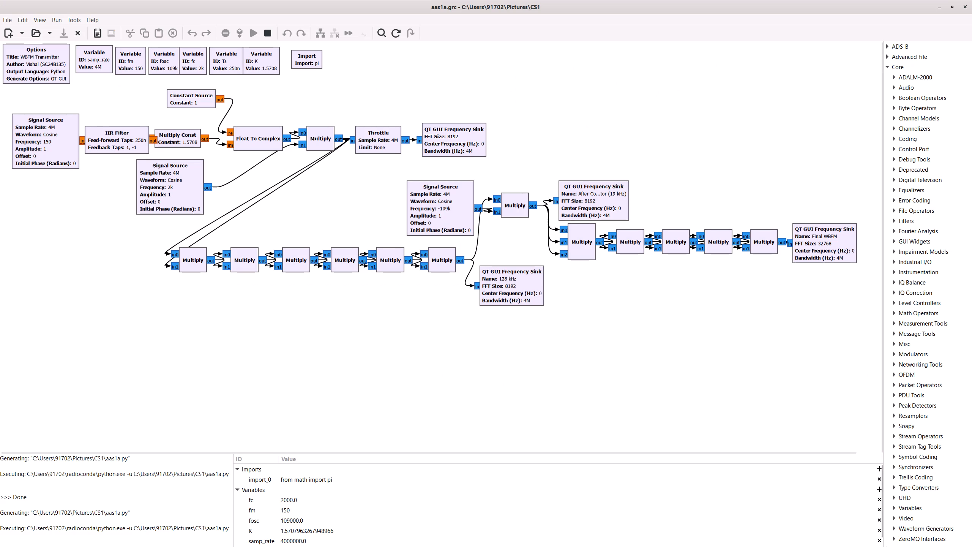
{"action": "left_click", "coordinate": [941, 3]}
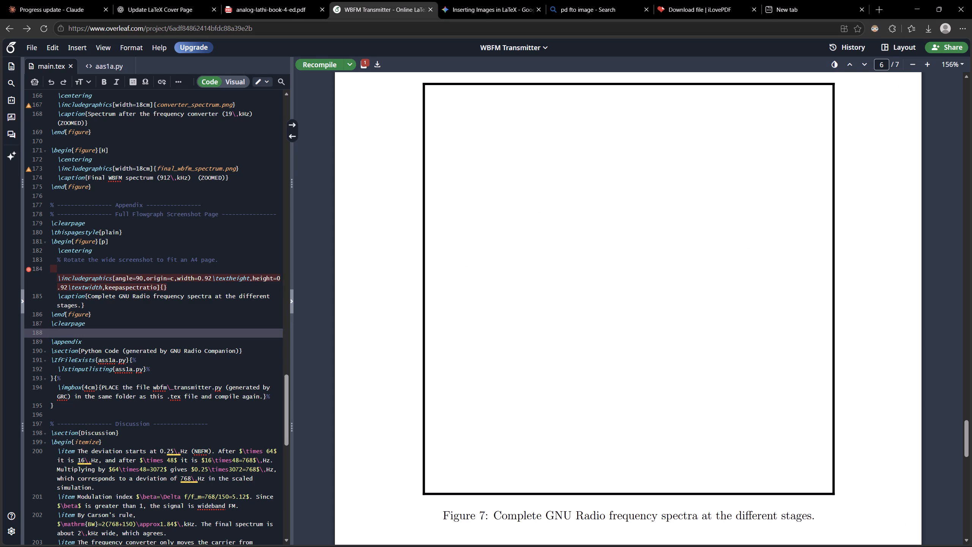
{"action": "left_click", "coordinate": [35, 47]}
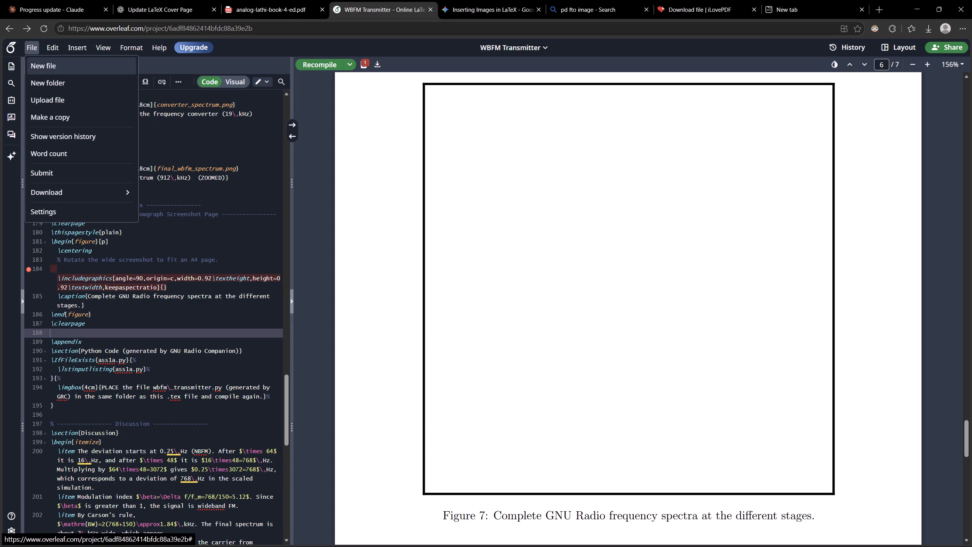
{"action": "left_click", "coordinate": [473, 536]}
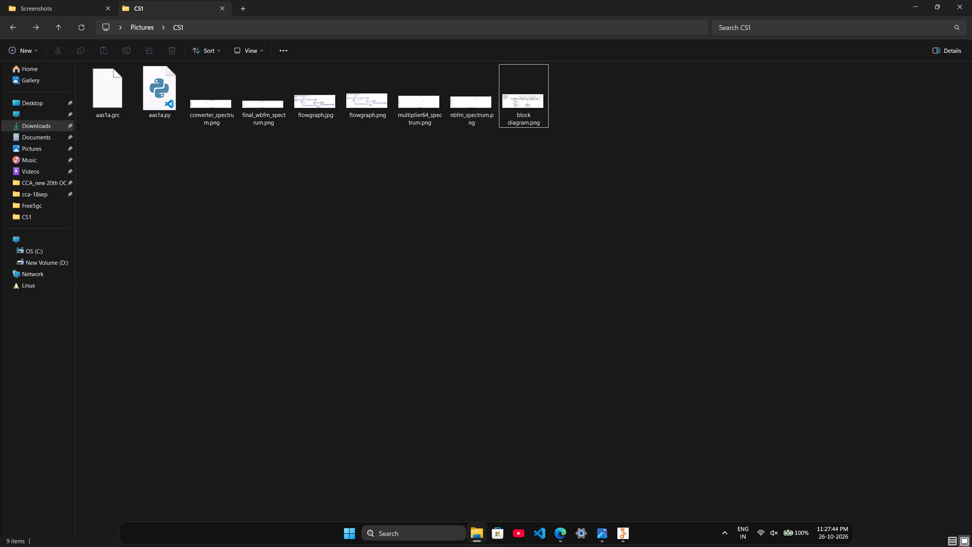
{"action": "left_click", "coordinate": [44, 6]}
{"action": "scroll", "coordinate": [700, 301], "scroll_direction": "down", "scroll_amount": 16}
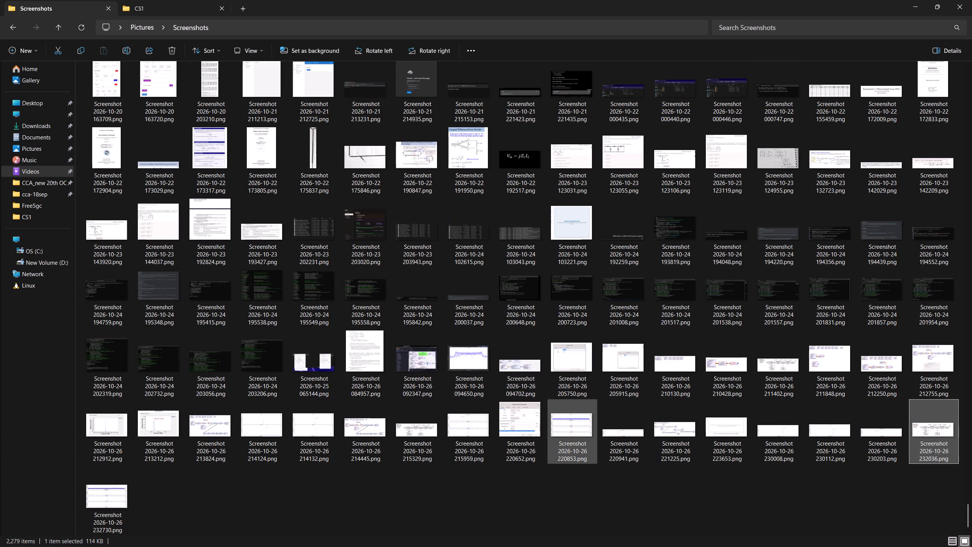
{"action": "left_click", "coordinate": [99, 488]}
{"action": "key", "text": "ctrl+c"}
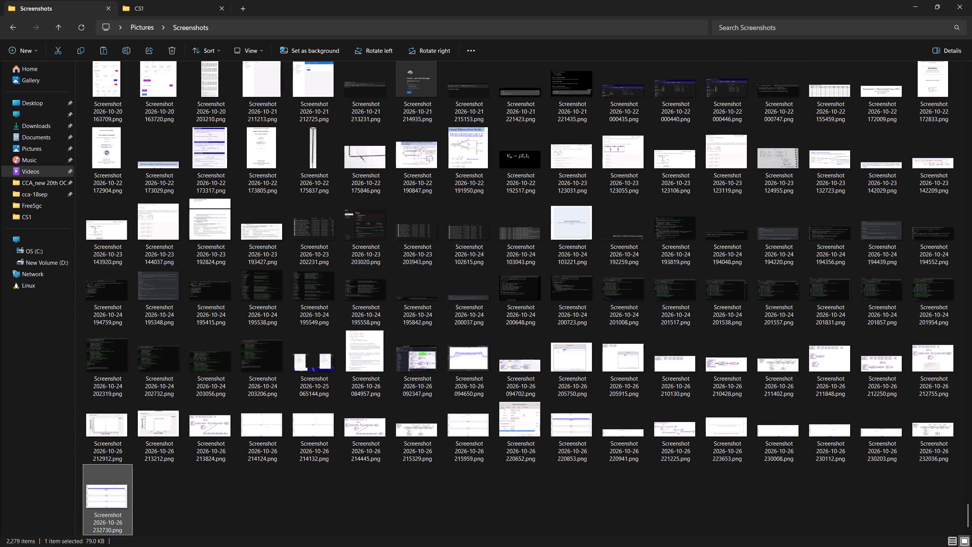
{"action": "left_click", "coordinate": [172, 8]}
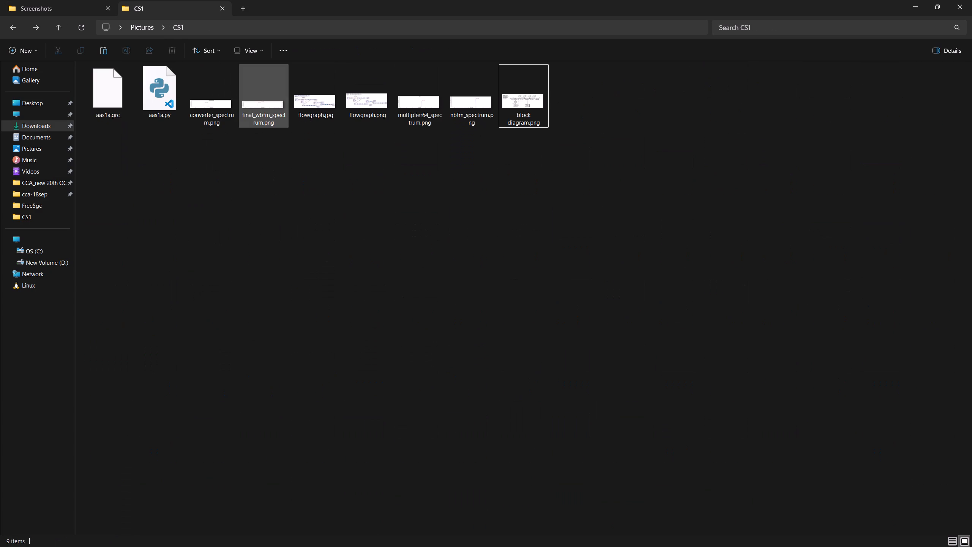
{"action": "left_click", "coordinate": [360, 313]}
{"action": "key", "text": "ctrl+v"}
{"action": "left_click", "coordinate": [673, 238]}
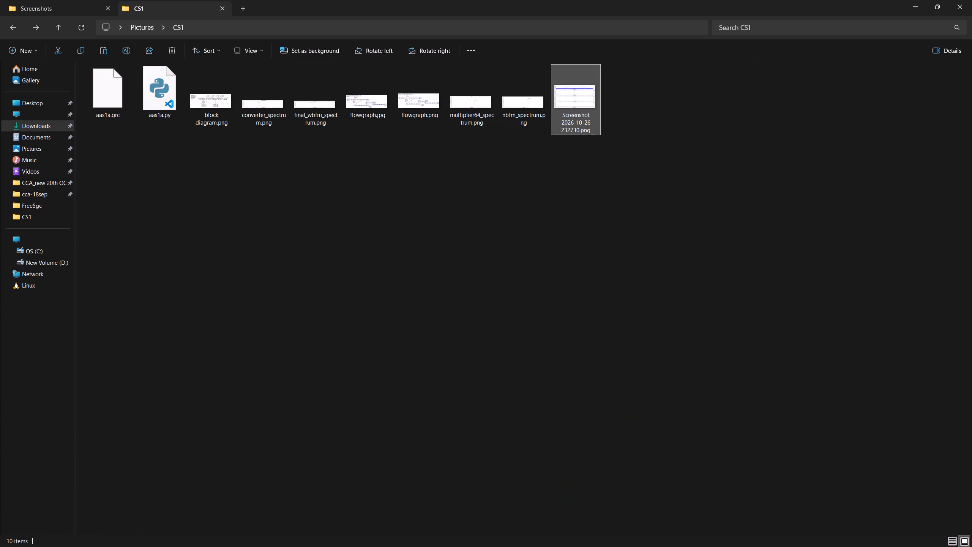
Switch back to Overleaf and upload Screenshot 2026-10-26 232730.png from the CS1 folder to the WBFM Transmitter project.
{"action": "left_click", "coordinate": [911, 2]}
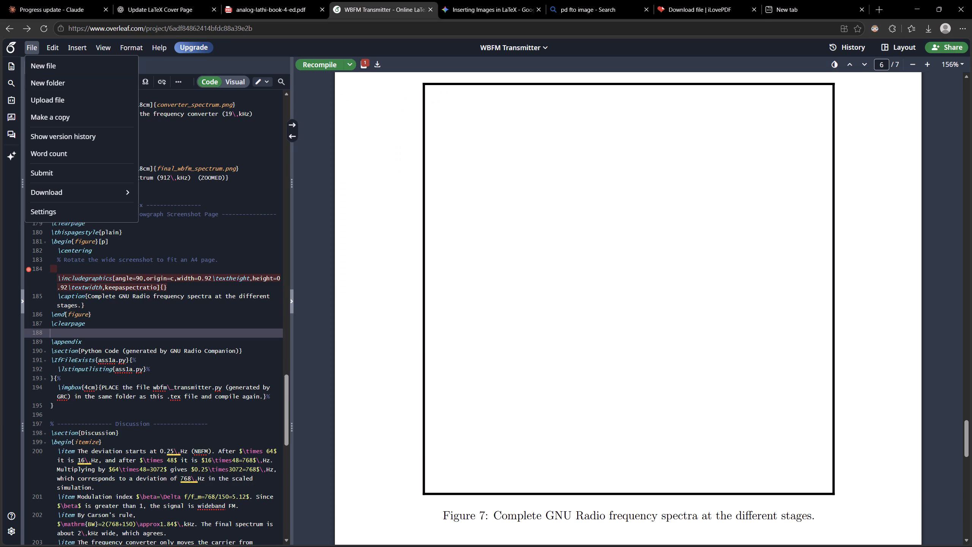
{"action": "left_click", "coordinate": [42, 92]}
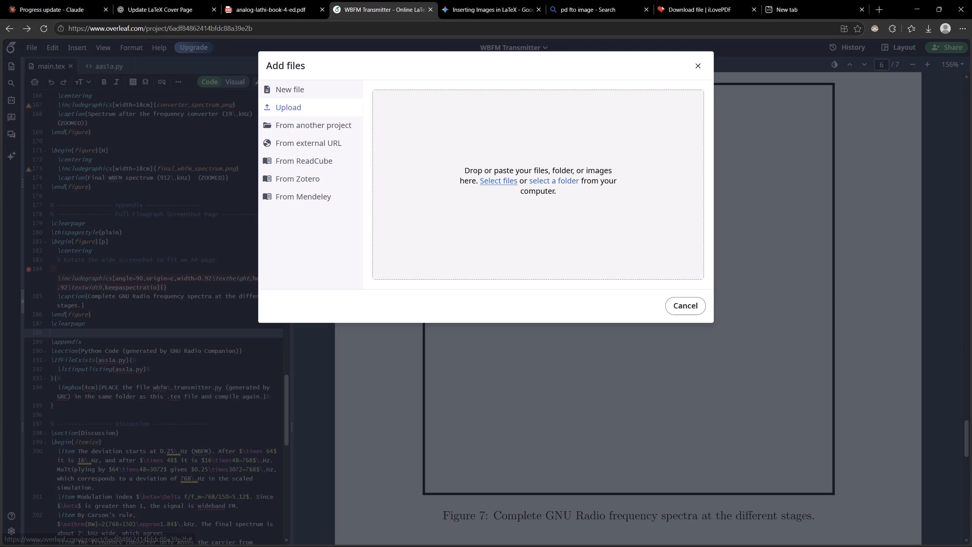
{"action": "left_click", "coordinate": [489, 182]}
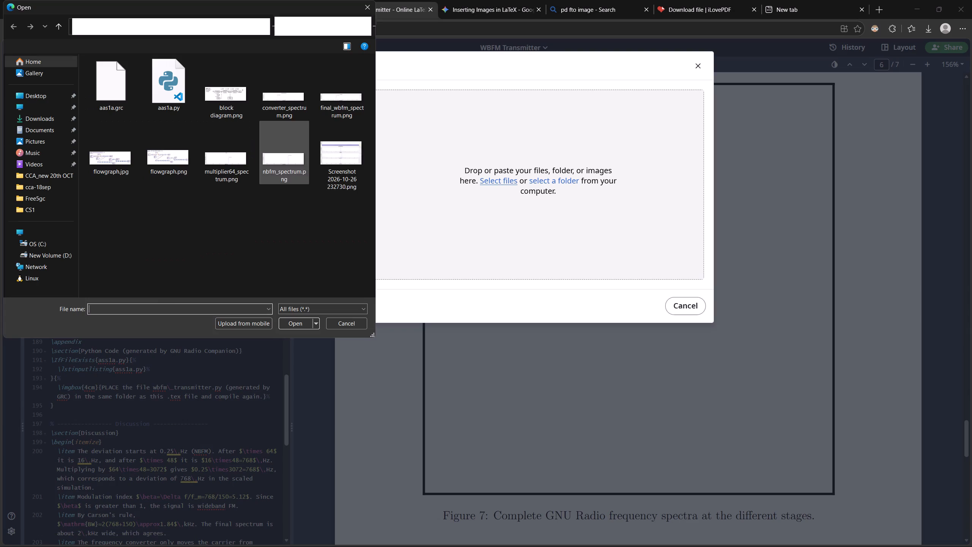
{"action": "double_click", "coordinate": [331, 163]}
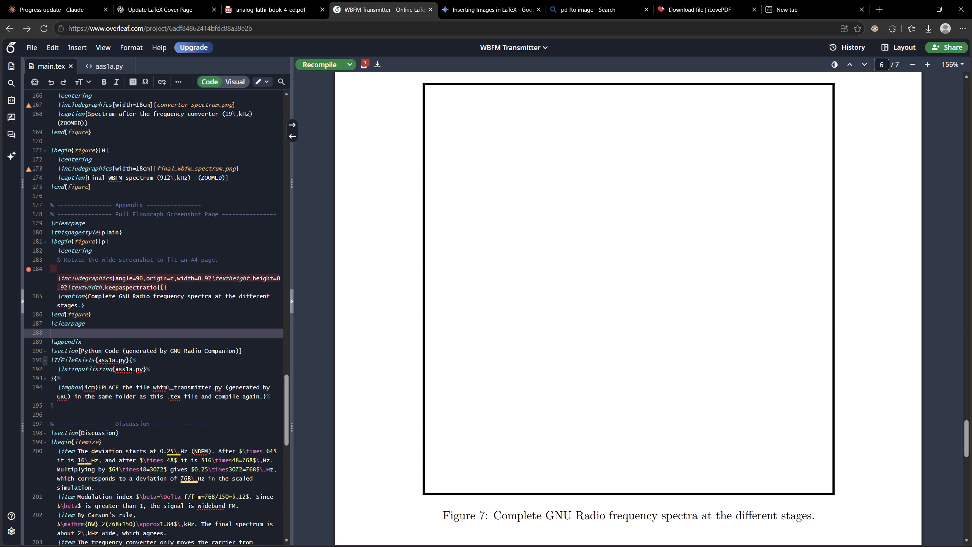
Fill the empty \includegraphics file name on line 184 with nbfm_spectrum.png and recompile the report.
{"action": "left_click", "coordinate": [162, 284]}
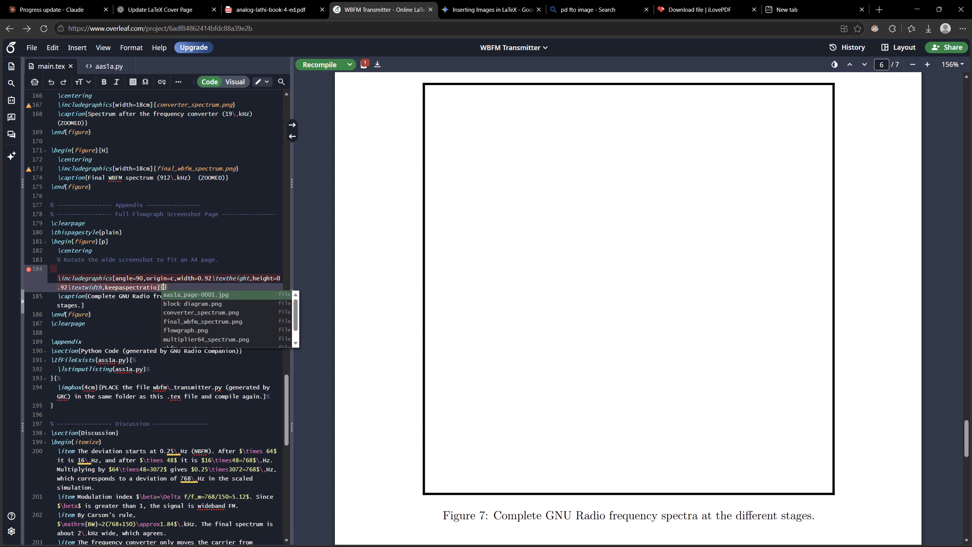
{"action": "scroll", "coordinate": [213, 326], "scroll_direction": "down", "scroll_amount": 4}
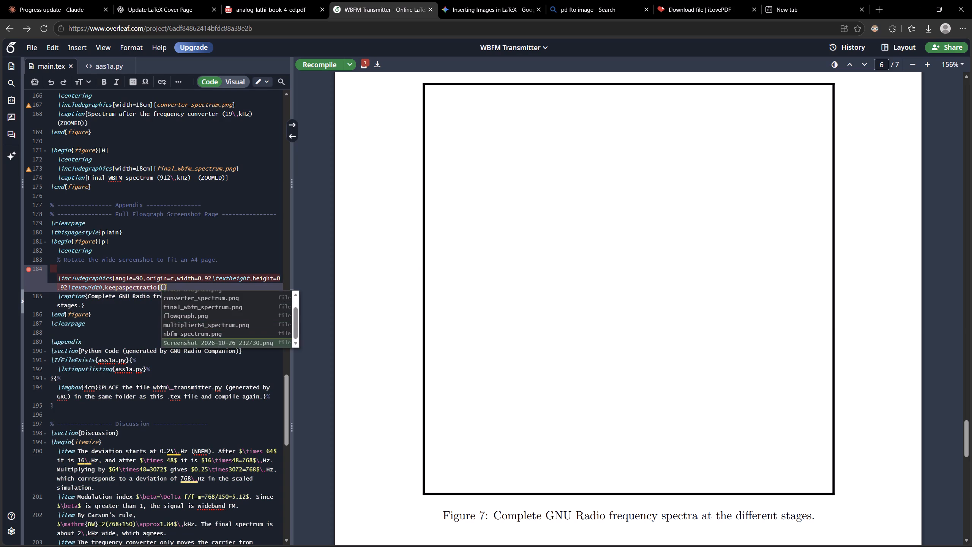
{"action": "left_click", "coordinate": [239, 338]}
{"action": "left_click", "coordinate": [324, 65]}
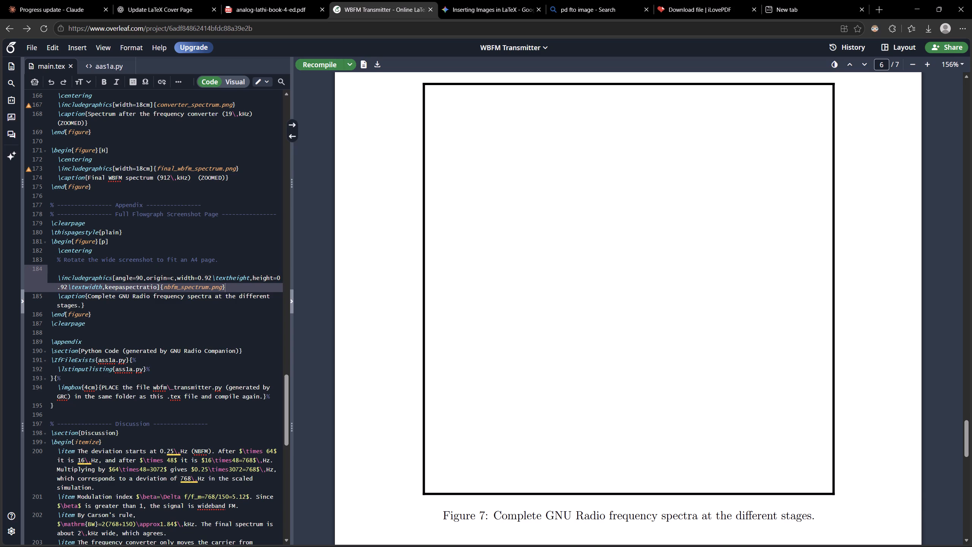
Examine the rotated Figure 7 image and its caption across the recompiled PDF page.
{"action": "scroll", "coordinate": [697, 335], "scroll_direction": "up", "scroll_amount": 3}
{"action": "scroll", "coordinate": [697, 335], "scroll_direction": "down", "scroll_amount": 6}
{"action": "scroll", "coordinate": [697, 335], "scroll_direction": "up", "scroll_amount": 6}
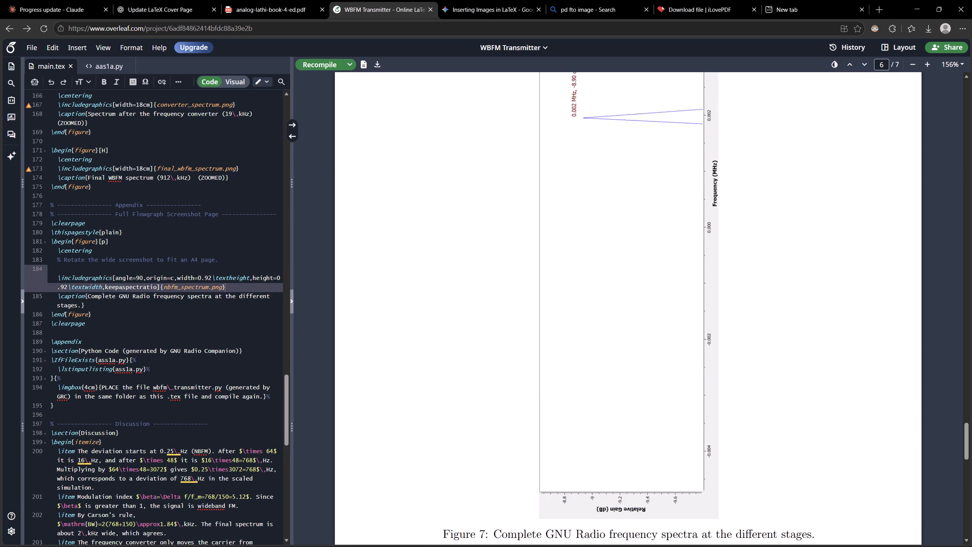
{"action": "scroll", "coordinate": [697, 335], "scroll_direction": "up", "scroll_amount": 11}
{"action": "scroll", "coordinate": [697, 335], "scroll_direction": "down", "scroll_amount": 17}
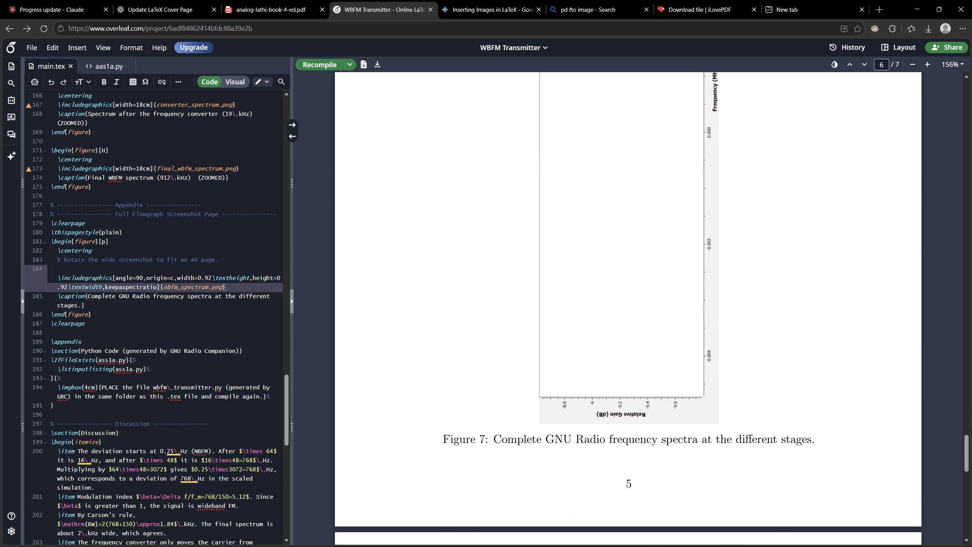
{"action": "scroll", "coordinate": [697, 335], "scroll_direction": "down", "scroll_amount": 13}
{"action": "scroll", "coordinate": [697, 335], "scroll_direction": "up", "scroll_amount": 20}
{"action": "scroll", "coordinate": [697, 335], "scroll_direction": "up", "scroll_amount": 11}
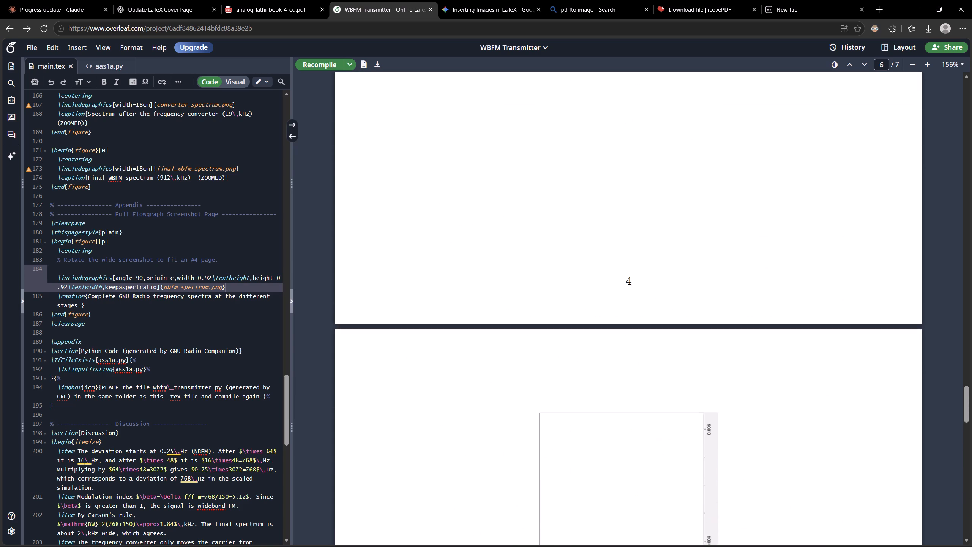
{"action": "scroll", "coordinate": [697, 335], "scroll_direction": "up", "scroll_amount": 19}
{"action": "scroll", "coordinate": [697, 335], "scroll_direction": "down", "scroll_amount": 20}
{"action": "scroll", "coordinate": [697, 335], "scroll_direction": "down", "scroll_amount": 7}
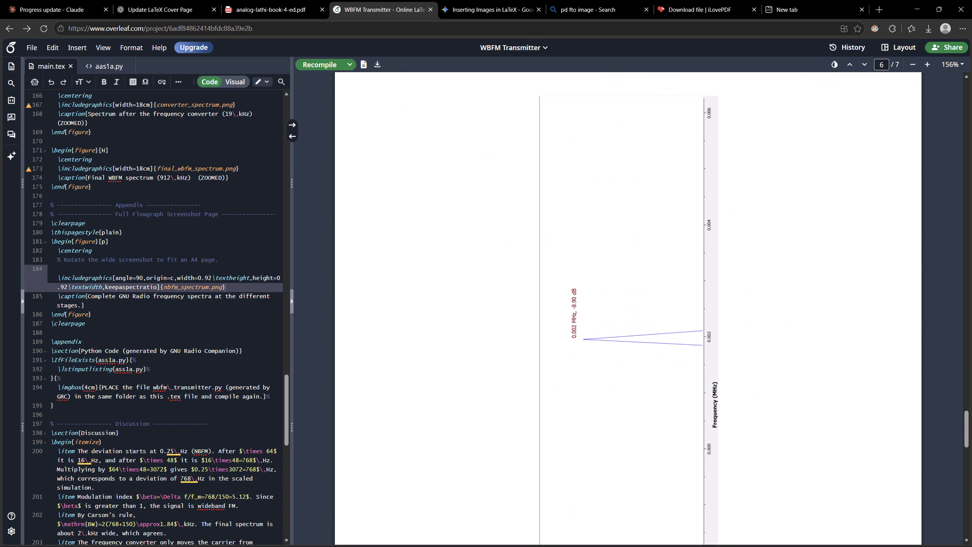
{"action": "scroll", "coordinate": [697, 335], "scroll_direction": "down", "scroll_amount": 7}
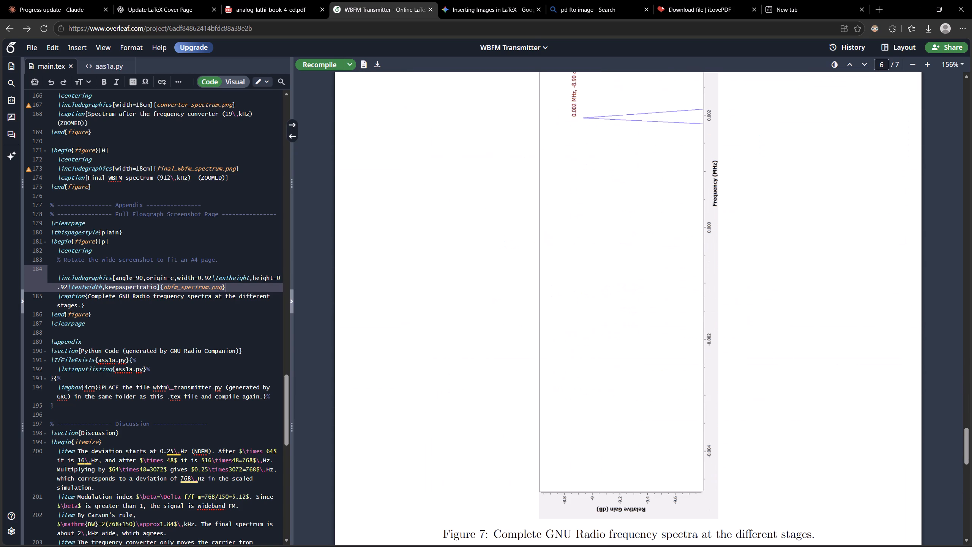
{"action": "scroll", "coordinate": [697, 335], "scroll_direction": "up", "scroll_amount": 4}
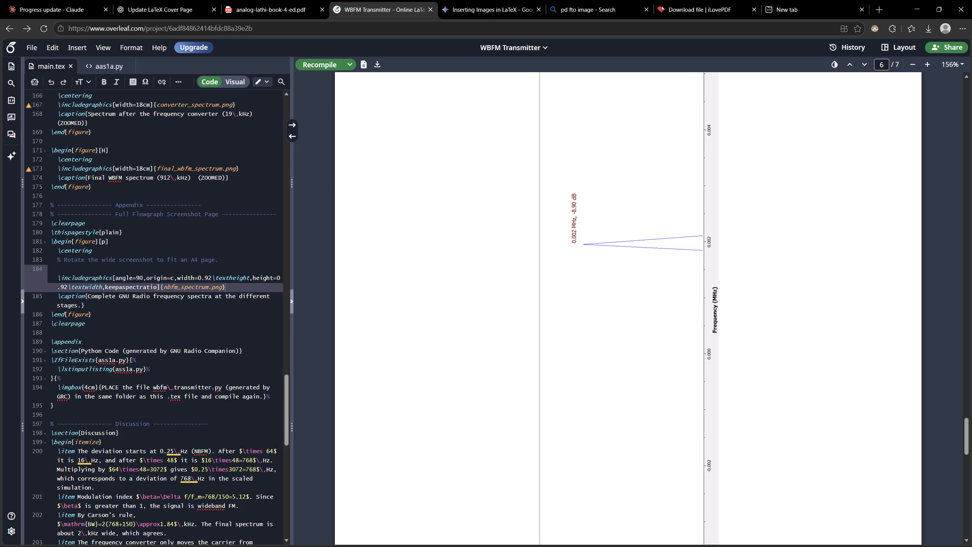
Replace nbfm_spectrum.png in the line 184 \includegraphics with Screenshot 2026-10-26 232730.png and recompile the report.
{"action": "left_click", "coordinate": [220, 284]}
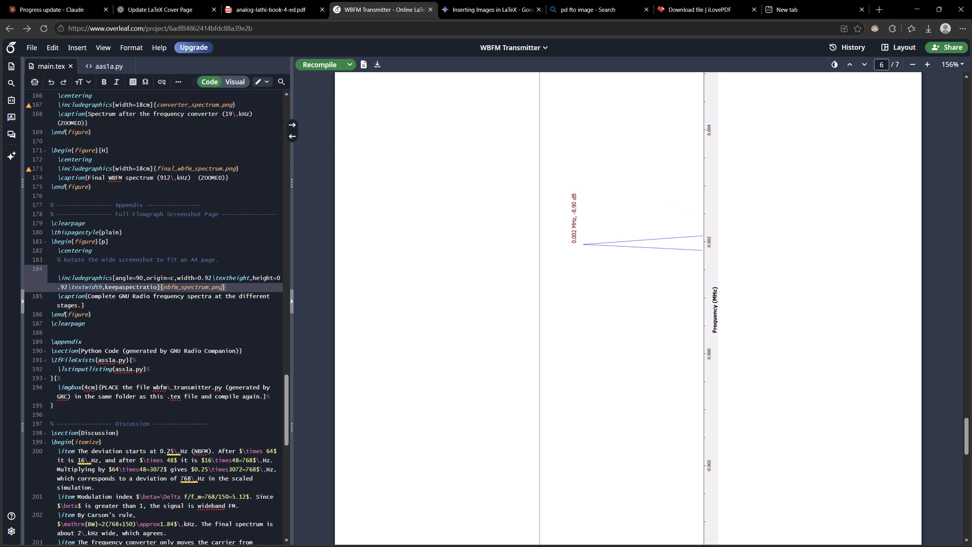
{"action": "key", "text": "BackSpace"}
{"action": "key", "text": "BackSpace"}
{"action": "key", "text": "BackSpace"}
{"action": "key", "text": "BackSpace"}
{"action": "key", "text": "BackSpace"}
{"action": "key", "text": "BackSpace"}
{"action": "key", "text": "BackSpace"}
{"action": "key", "text": "BackSpace"}
{"action": "key", "text": "BackSpace"}
{"action": "key", "text": "BackSpace"}
{"action": "key", "text": "BackSpace"}
{"action": "key", "text": "BackSpace"}
{"action": "key", "text": "BackSpace"}
{"action": "key", "text": "BackSpace"}
{"action": "key", "text": "BackSpace"}
{"action": "key", "text": "BackSpace"}
{"action": "key", "text": "BackSpace"}
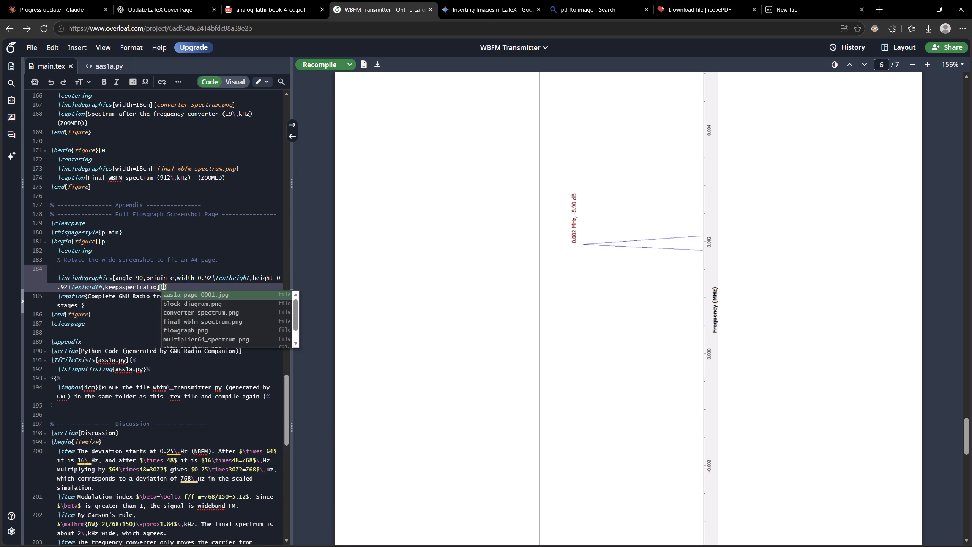
{"action": "key", "text": "Down"}
{"action": "key", "text": "Down"}
{"action": "key", "text": "Down"}
{"action": "key", "text": "Down"}
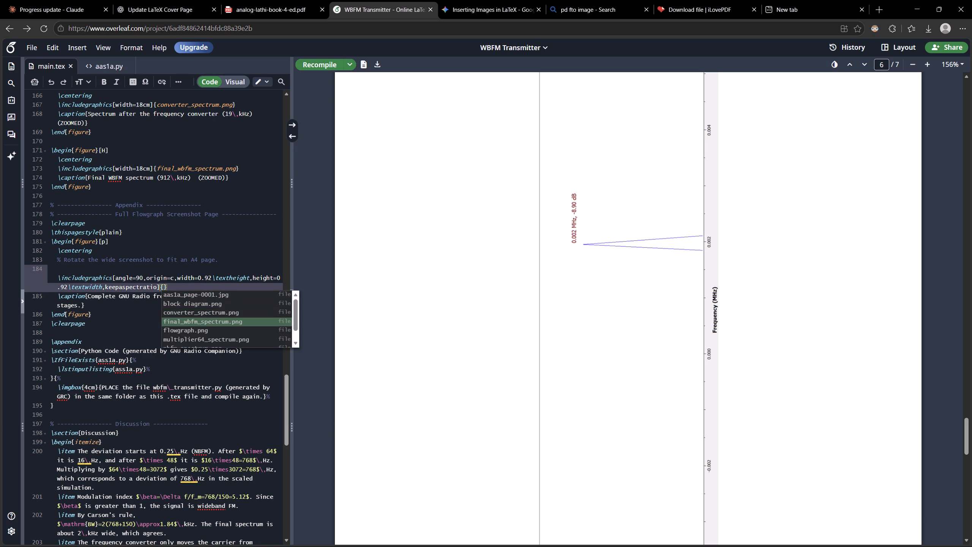
{"action": "key", "text": "Down"}
{"action": "key", "text": "Down"}
{"action": "key", "text": "Down"}
{"action": "key", "text": "Return"}
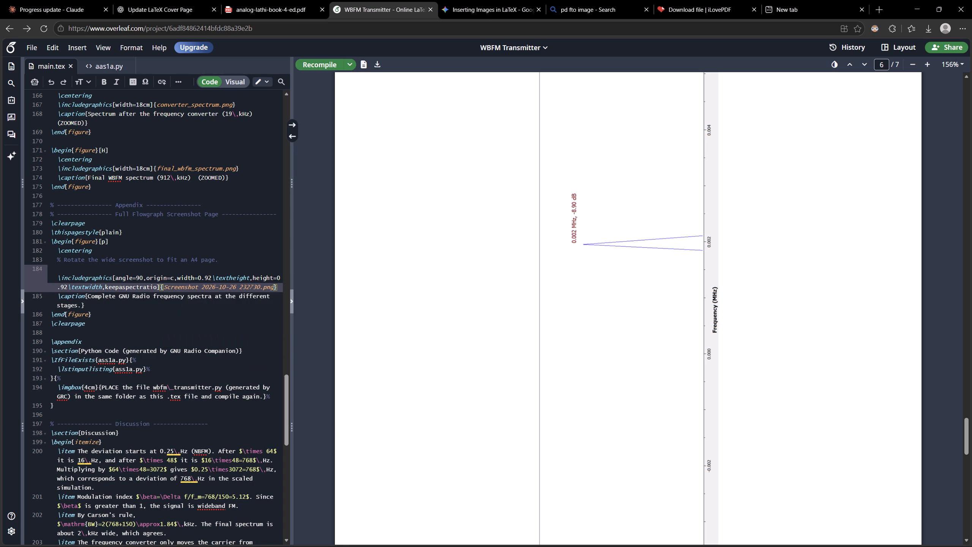
{"action": "left_click", "coordinate": [320, 63]}
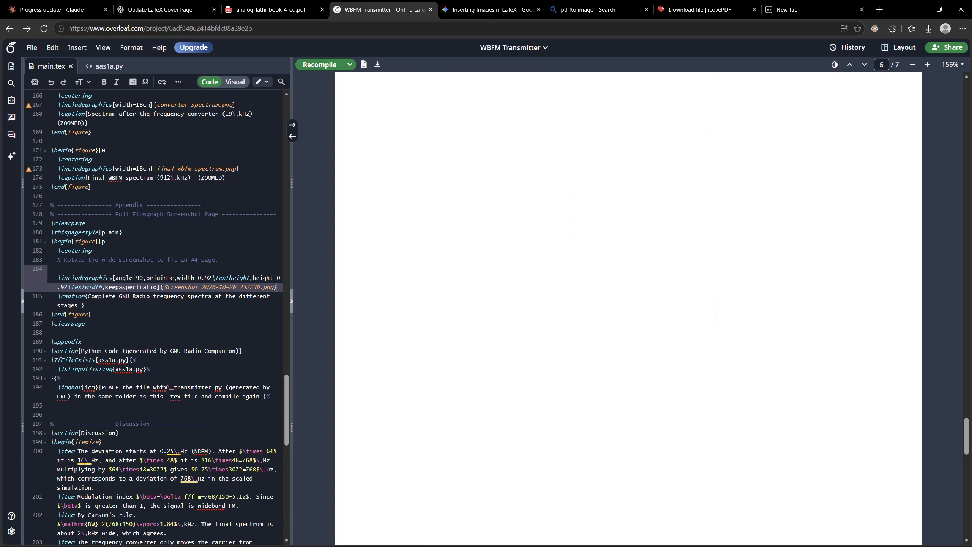
Examine the recompiled Figure 7 page at several zoom levels, checking the rotated spectra, the caption and the page fit.
{"action": "scroll", "coordinate": [630, 174], "scroll_direction": "down", "scroll_amount": 2, "text": "ctrl"}
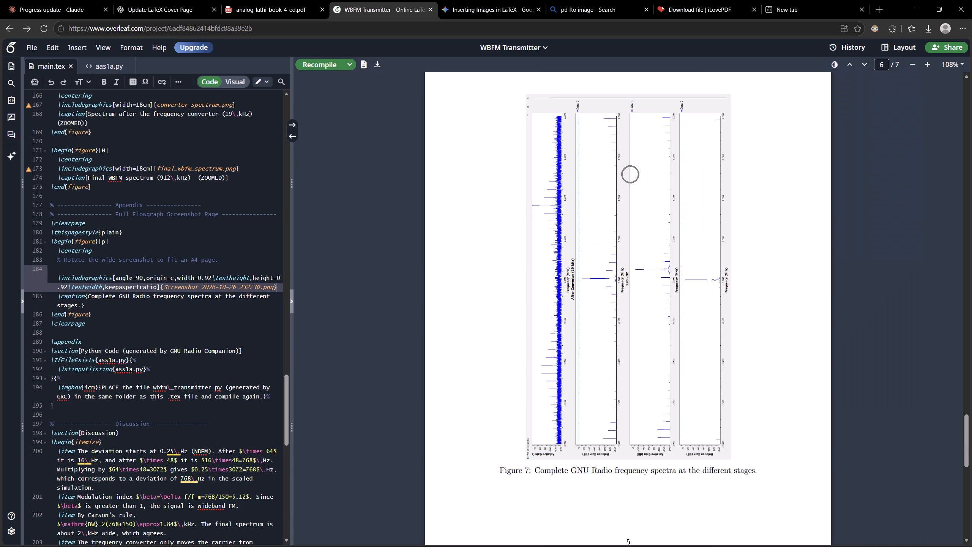
{"action": "scroll", "coordinate": [502, 283], "scroll_direction": "up", "scroll_amount": 9, "text": "ctrl"}
{"action": "scroll", "coordinate": [579, 263], "scroll_direction": "down", "scroll_amount": 6, "text": "ctrl"}
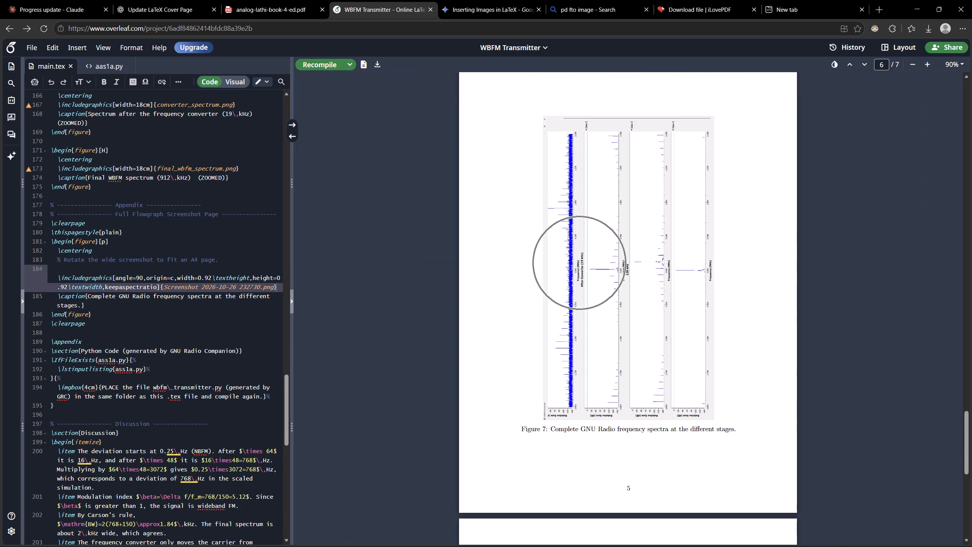
{"action": "scroll", "coordinate": [669, 234], "scroll_direction": "up", "scroll_amount": 2}
{"action": "scroll", "coordinate": [675, 254], "scroll_direction": "down", "scroll_amount": 5, "text": "ctrl"}
{"action": "scroll", "coordinate": [675, 254], "scroll_direction": "up", "scroll_amount": 2, "text": "ctrl"}
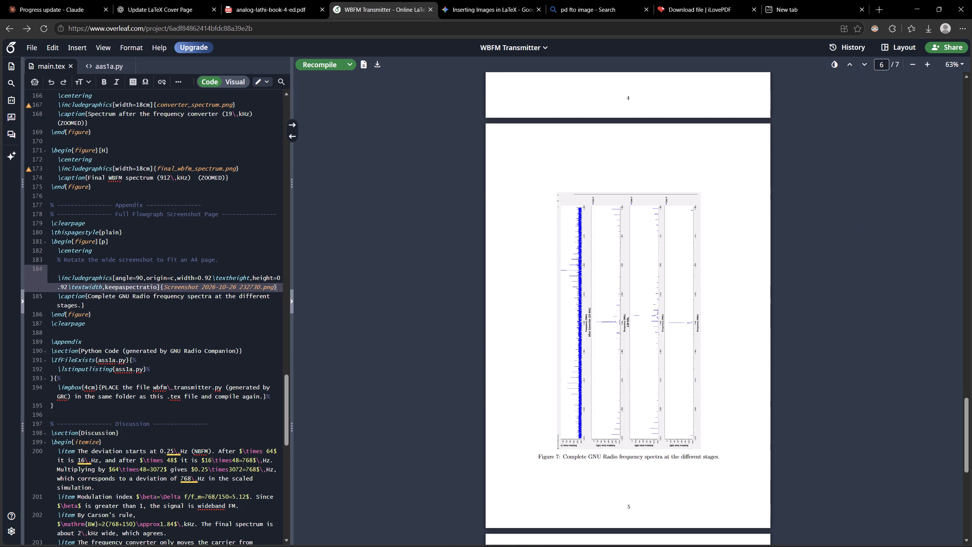
{"action": "scroll", "coordinate": [675, 254], "scroll_direction": "up", "scroll_amount": 15, "text": "ctrl"}
{"action": "scroll", "coordinate": [746, 403], "scroll_direction": "up", "scroll_amount": 4, "text": "ctrl"}
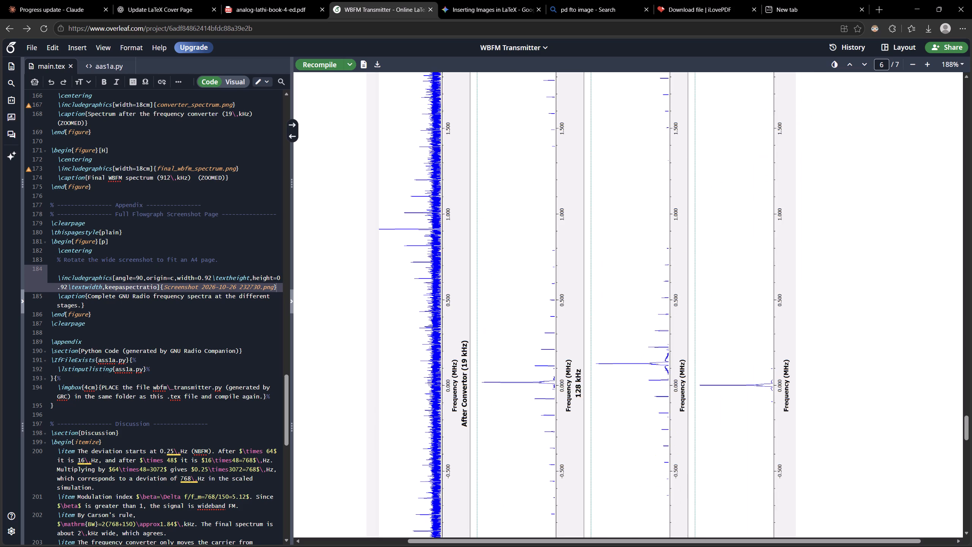
{"action": "scroll", "coordinate": [746, 403], "scroll_direction": "down", "scroll_amount": 7, "text": "ctrl"}
{"action": "scroll", "coordinate": [536, 405], "scroll_direction": "down", "scroll_amount": 4}
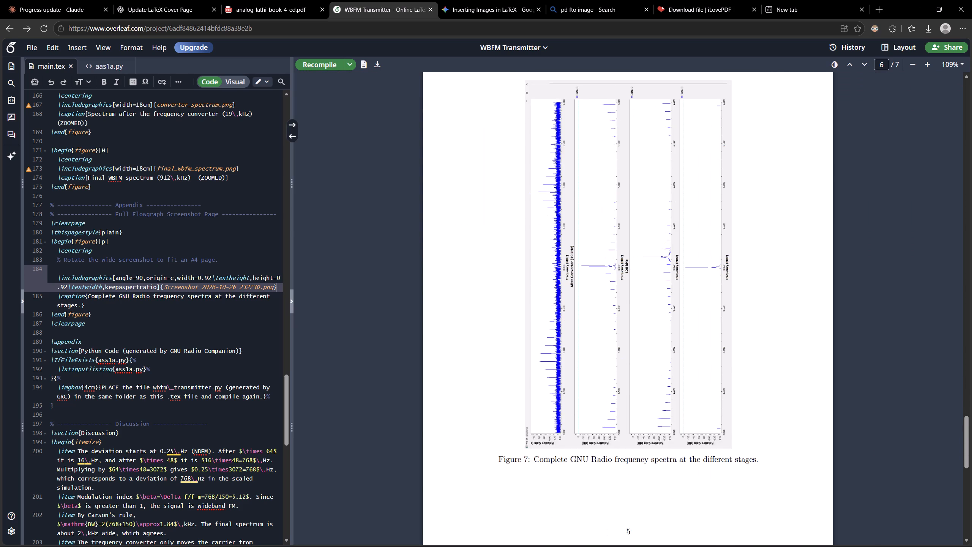
{"action": "scroll", "coordinate": [536, 406], "scroll_direction": "up", "scroll_amount": 2}
{"action": "scroll", "coordinate": [593, 398], "scroll_direction": "down", "scroll_amount": 3, "text": "ctrl"}
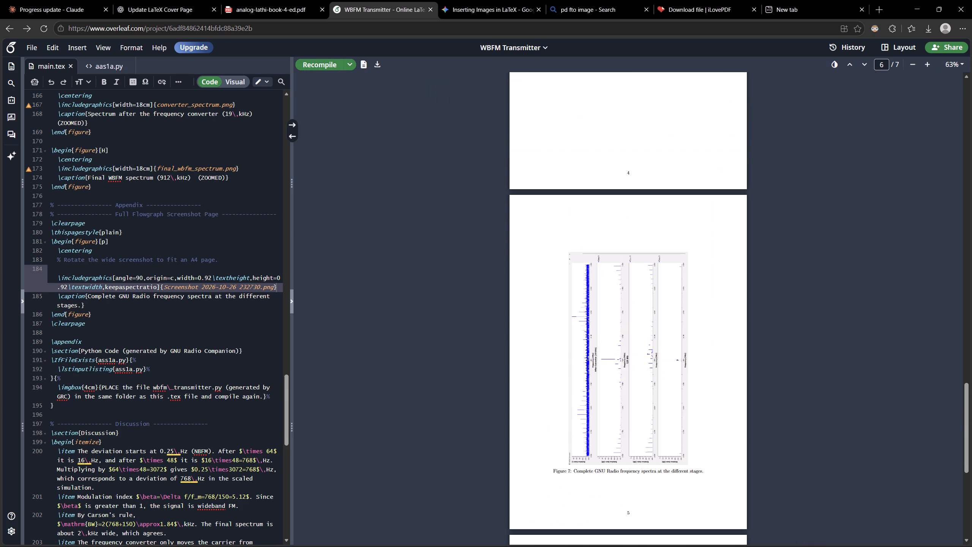
{"action": "scroll", "coordinate": [710, 436], "scroll_direction": "down", "scroll_amount": 2}
{"action": "scroll", "coordinate": [710, 436], "scroll_direction": "up", "scroll_amount": 2, "text": "ctrl"}
{"action": "scroll", "coordinate": [710, 436], "scroll_direction": "down", "scroll_amount": 1, "text": "ctrl"}
{"action": "scroll", "coordinate": [746, 393], "scroll_direction": "up", "scroll_amount": 2}
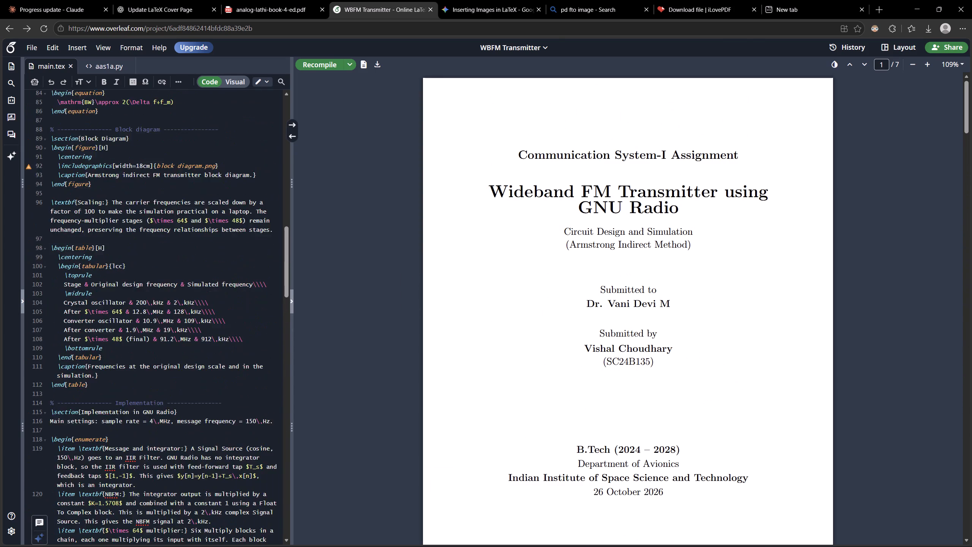
{"action": "scroll", "coordinate": [115, 282], "scroll_direction": "up", "scroll_amount": 20}
{"action": "scroll", "coordinate": [115, 282], "scroll_direction": "up", "scroll_amount": 16}
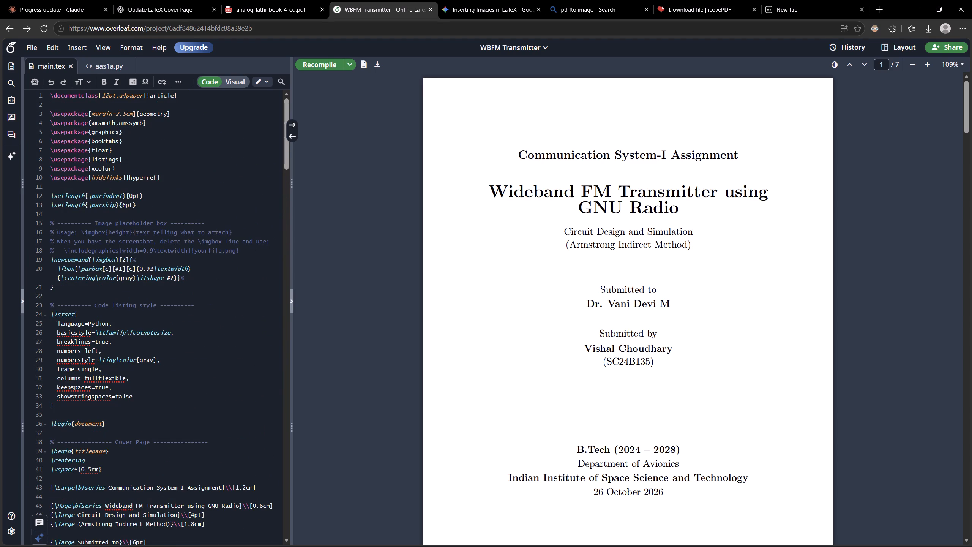
{"action": "scroll", "coordinate": [135, 306], "scroll_direction": "down", "scroll_amount": 5}
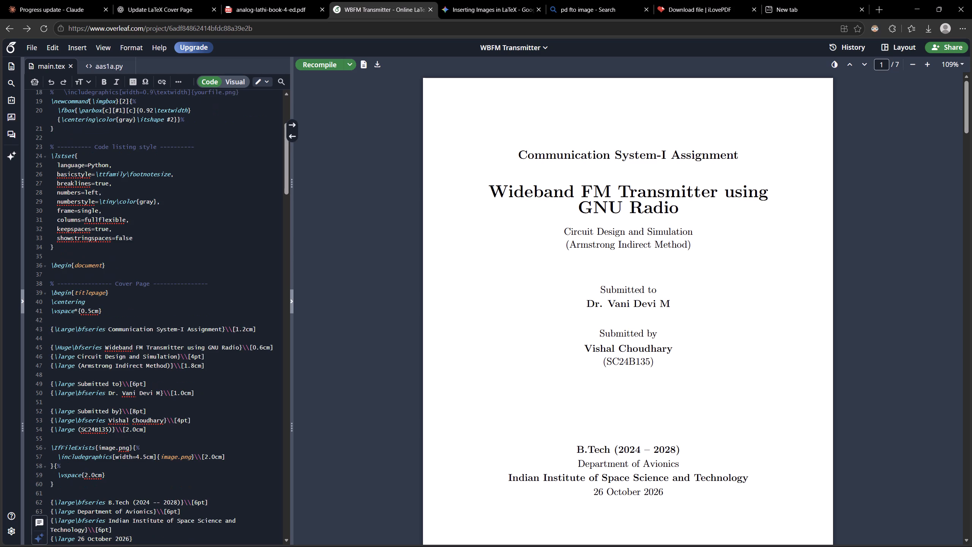
{"action": "left_click", "coordinate": [207, 372]}
{"action": "left_click", "coordinate": [215, 367]}
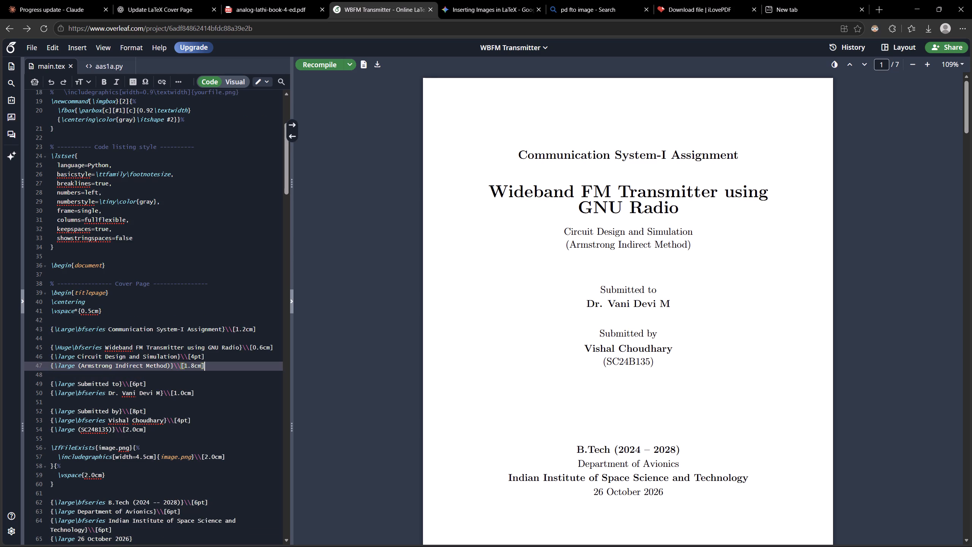
{"action": "left_click_drag", "start_coordinate": [215, 367], "coordinate": [58, 360]}
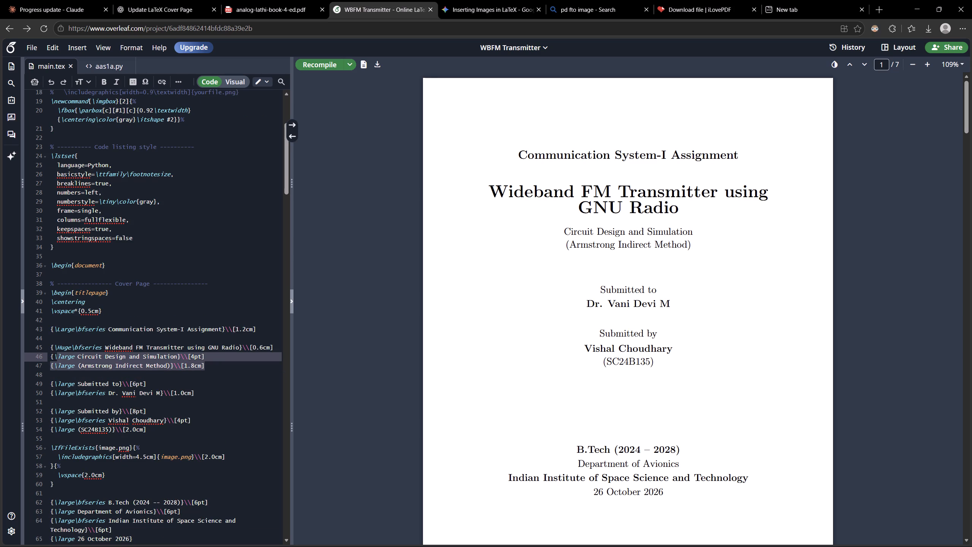
{"action": "left_click_drag", "start_coordinate": [58, 360], "coordinate": [45, 358]}
{"action": "key", "text": "BackSpace"}
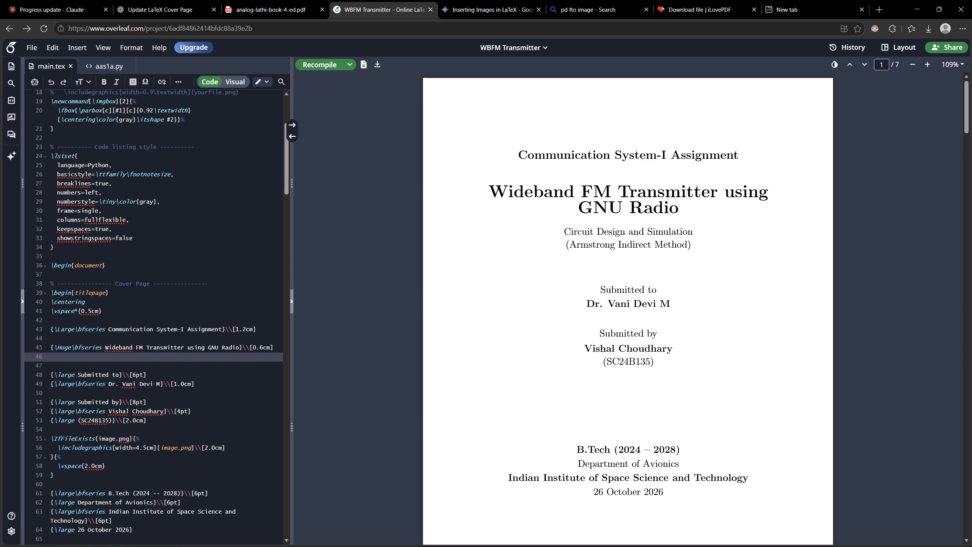
{"action": "left_click", "coordinate": [314, 66]}
Replace "Wideband FM" with "WBFM" in the cover page title on line 45 and recompile the report.
{"action": "left_click", "coordinate": [181, 350]}
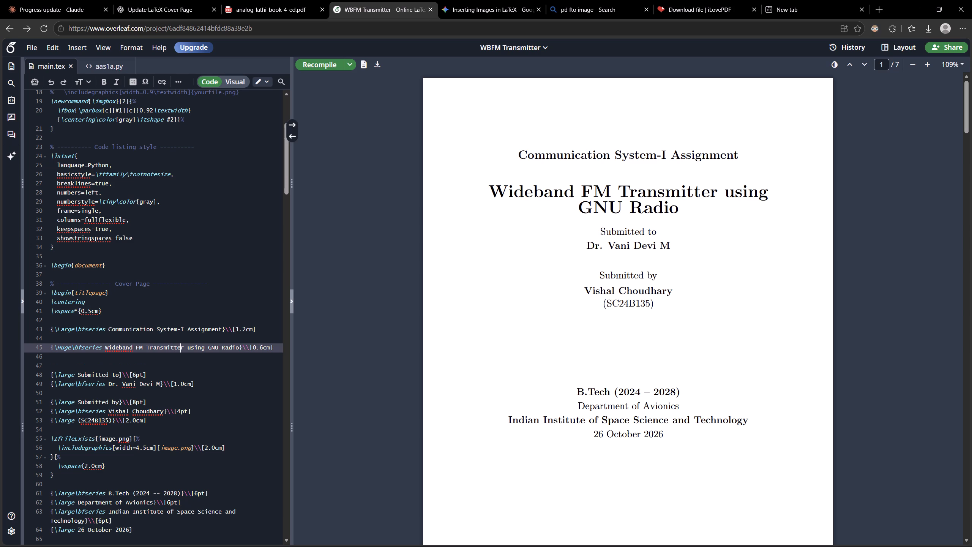
{"action": "key", "text": "Left"}
{"action": "key", "text": "Left"}
{"action": "key", "text": "Left"}
{"action": "key", "text": "Left"}
{"action": "key", "text": "Left"}
{"action": "key", "text": "Left"}
{"action": "key", "text": "Left"}
{"action": "key", "text": "Left"}
{"action": "key", "text": "Left"}
{"action": "key", "text": "Left"}
{"action": "key", "text": "Left"}
{"action": "key", "text": "BackSpace"}
{"action": "key", "text": "BackSpace"}
{"action": "key", "text": "BackSpace"}
{"action": "key", "text": "BackSpace"}
{"action": "key", "text": "BackSpace"}
{"action": "key", "text": "BackSpace"}
{"action": "key", "text": "BackSpace"}
{"action": "key", "text": "BackSpace"}
{"action": "key", "text": "BackSpace"}
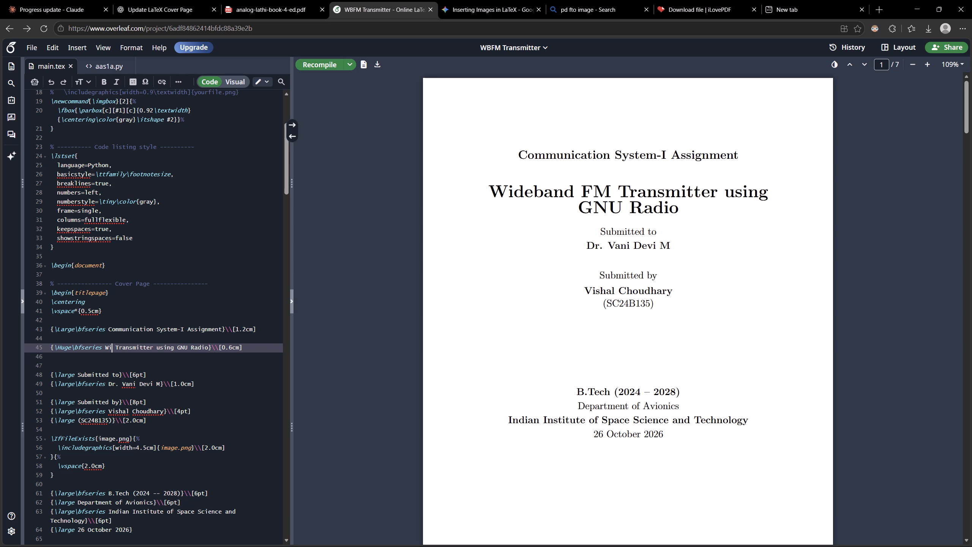
{"action": "key", "text": "BackSpace"}
{"action": "type", "text": "BFM"}
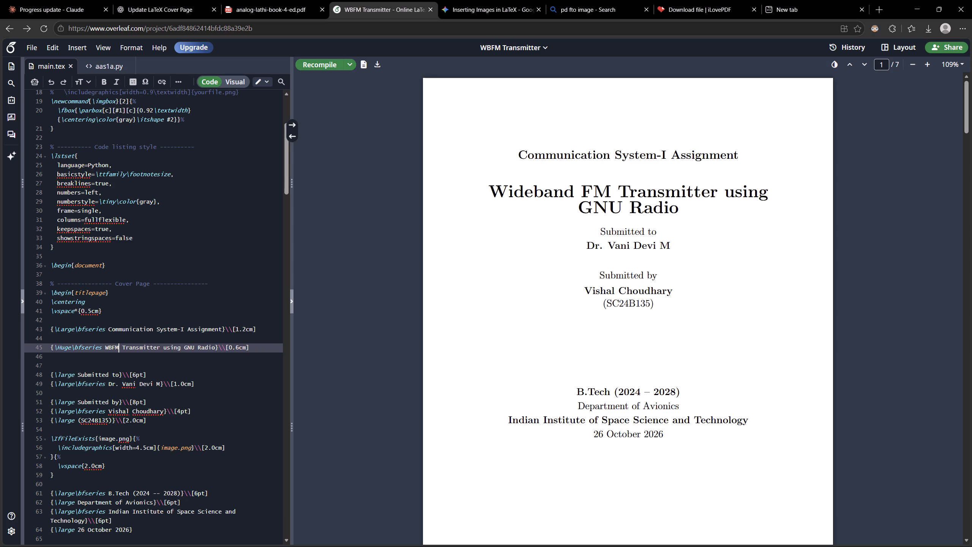
{"action": "left_click", "coordinate": [323, 67]}
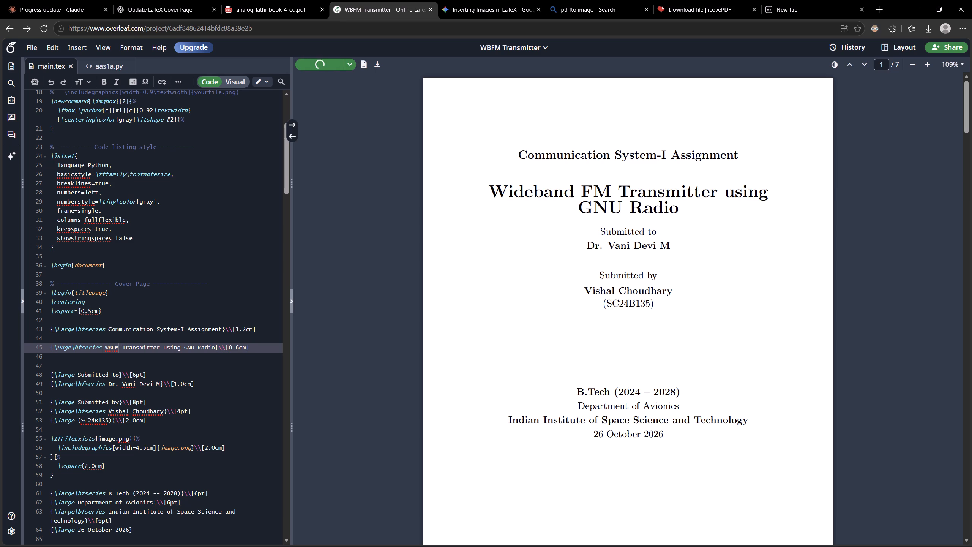
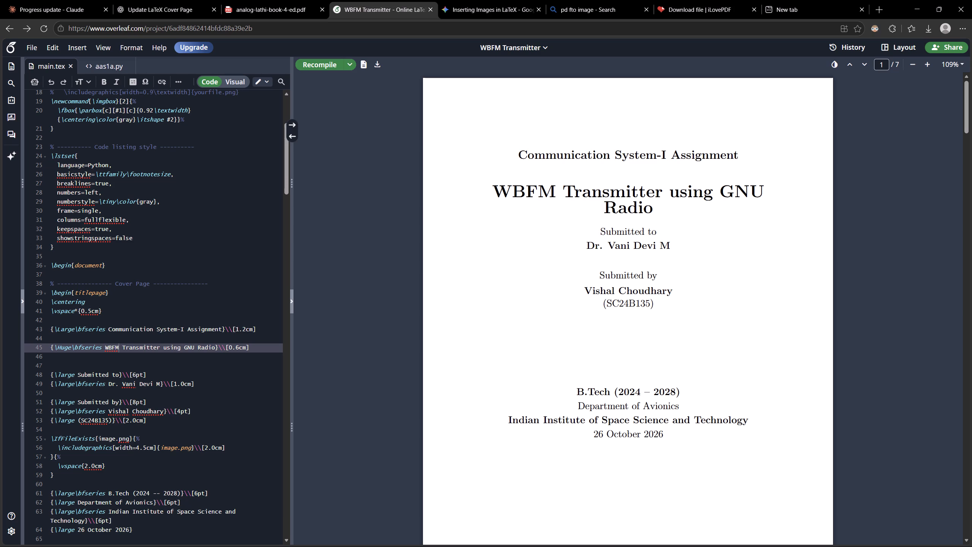
{"action": "left_click", "coordinate": [284, 0]}
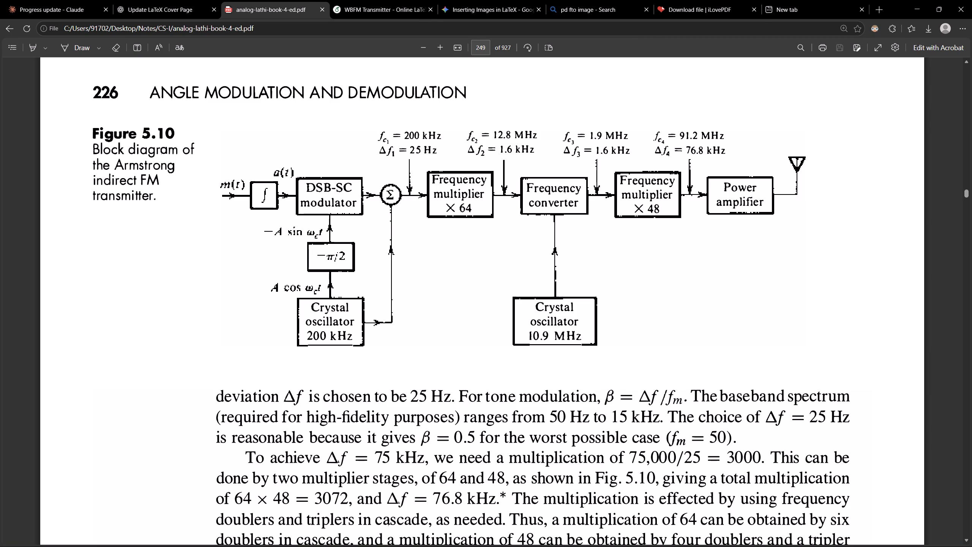
{"action": "scroll", "coordinate": [559, 390], "scroll_direction": "down", "scroll_amount": 4}
{"action": "scroll", "coordinate": [589, 283], "scroll_direction": "up", "scroll_amount": 3}
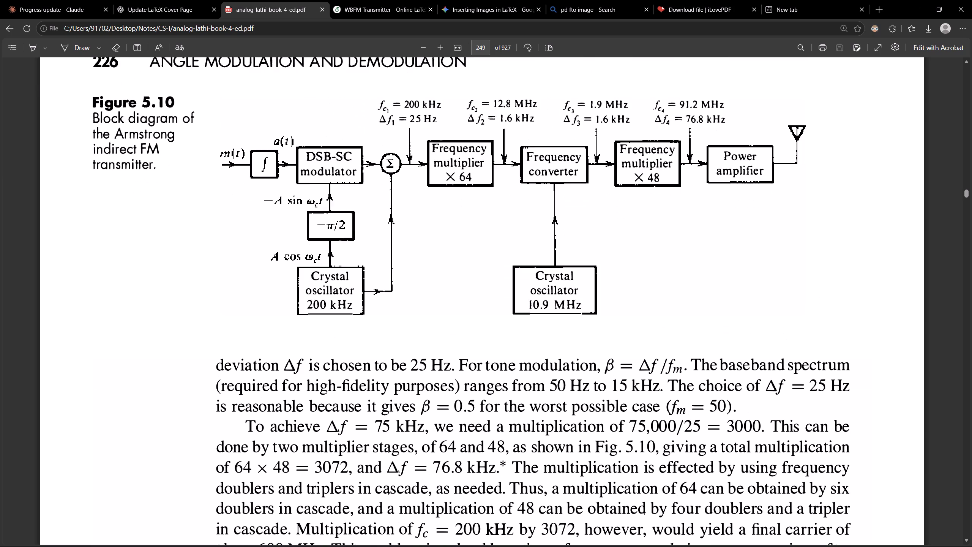
{"action": "scroll", "coordinate": [589, 283], "scroll_direction": "down", "scroll_amount": 2, "text": "ctrl"}
{"action": "scroll", "coordinate": [589, 283], "scroll_direction": "down", "scroll_amount": 19}
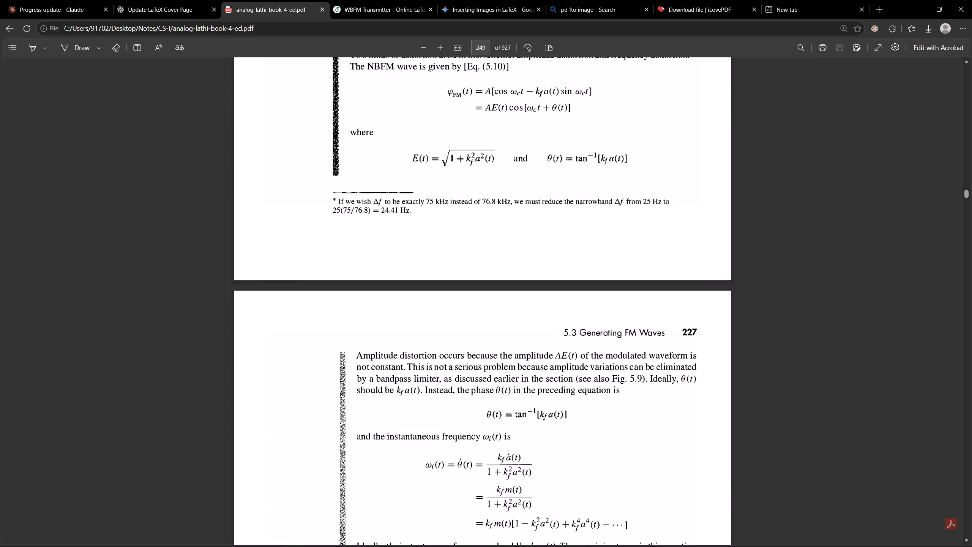
{"action": "scroll", "coordinate": [589, 283], "scroll_direction": "down", "scroll_amount": 7}
{"action": "scroll", "coordinate": [589, 283], "scroll_direction": "up", "scroll_amount": 19}
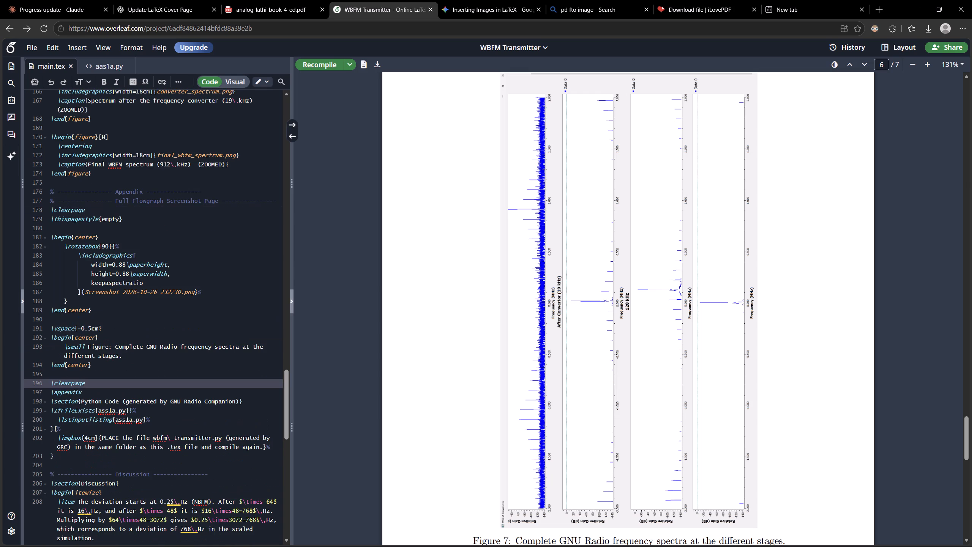
{"action": "left_click", "coordinate": [327, 68]}
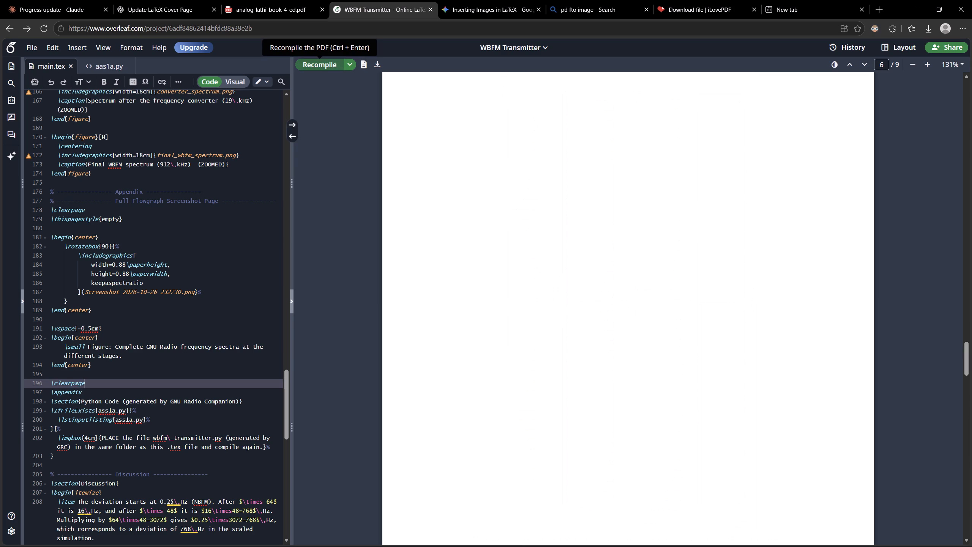
Examine the recompiled preview around the rotated spectra screenshot, checking its size, its caption's placement and the neighbouring pages.
{"action": "scroll", "coordinate": [584, 210], "scroll_direction": "down", "scroll_amount": 4}
{"action": "scroll", "coordinate": [584, 210], "scroll_direction": "up", "scroll_amount": 7}
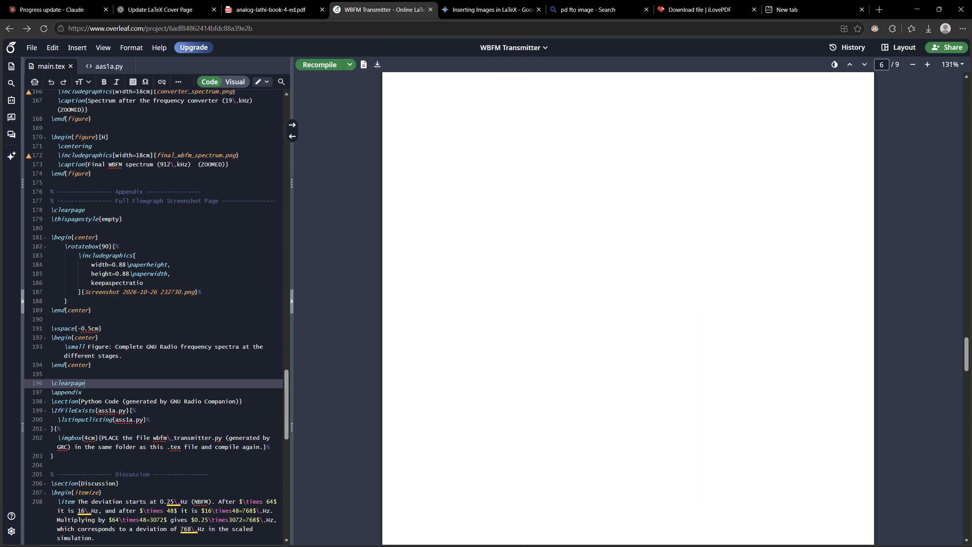
{"action": "scroll", "coordinate": [584, 210], "scroll_direction": "up", "scroll_amount": 16}
{"action": "scroll", "coordinate": [584, 210], "scroll_direction": "down", "scroll_amount": 16}
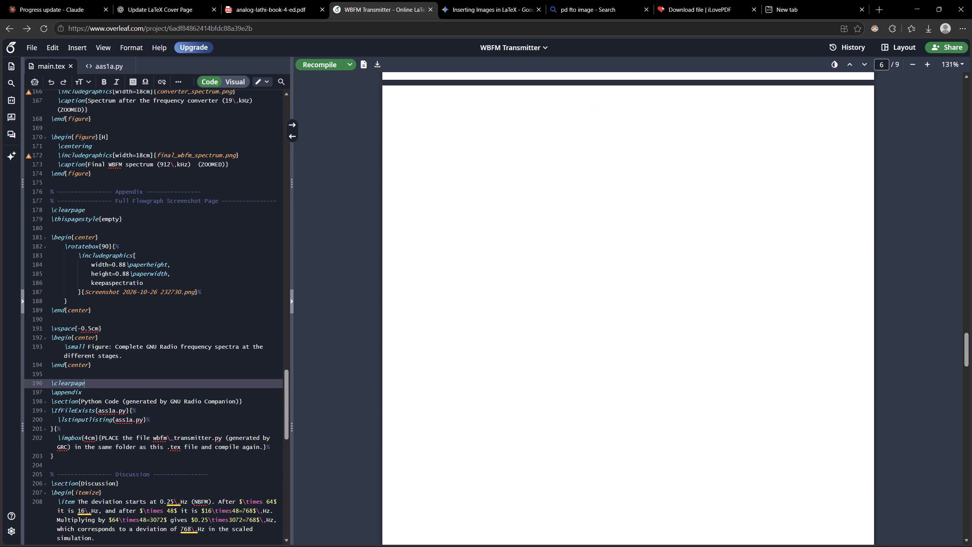
{"action": "scroll", "coordinate": [573, 300], "scroll_direction": "down", "scroll_amount": 12}
{"action": "scroll", "coordinate": [539, 288], "scroll_direction": "down", "scroll_amount": 12}
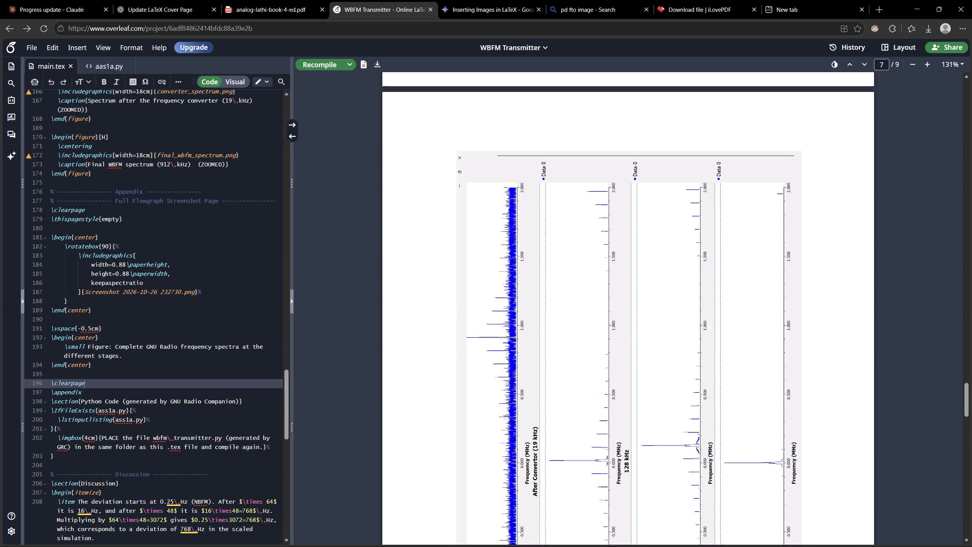
{"action": "scroll", "coordinate": [542, 306], "scroll_direction": "down", "scroll_amount": 12}
{"action": "scroll", "coordinate": [542, 306], "scroll_direction": "down", "scroll_amount": 13}
{"action": "scroll", "coordinate": [542, 306], "scroll_direction": "up", "scroll_amount": 7}
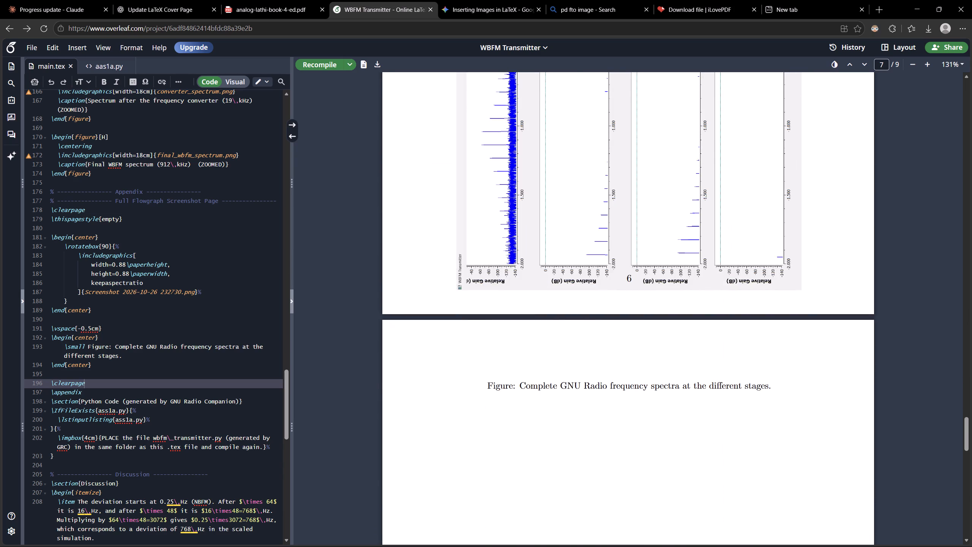
{"action": "scroll", "coordinate": [542, 306], "scroll_direction": "up", "scroll_amount": 6}
{"action": "scroll", "coordinate": [542, 306], "scroll_direction": "up", "scroll_amount": 20}
{"action": "scroll", "coordinate": [542, 306], "scroll_direction": "up", "scroll_amount": 17}
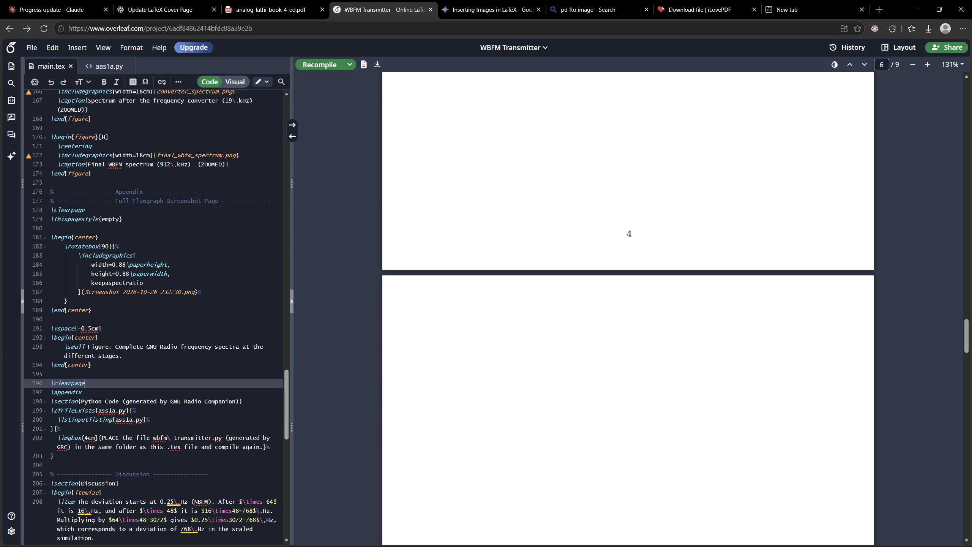
Insert a blank line between the \clearpage after the spectra screenshot code and \appendix.
{"action": "left_click", "coordinate": [110, 384]}
{"action": "key", "text": "shift+Return"}
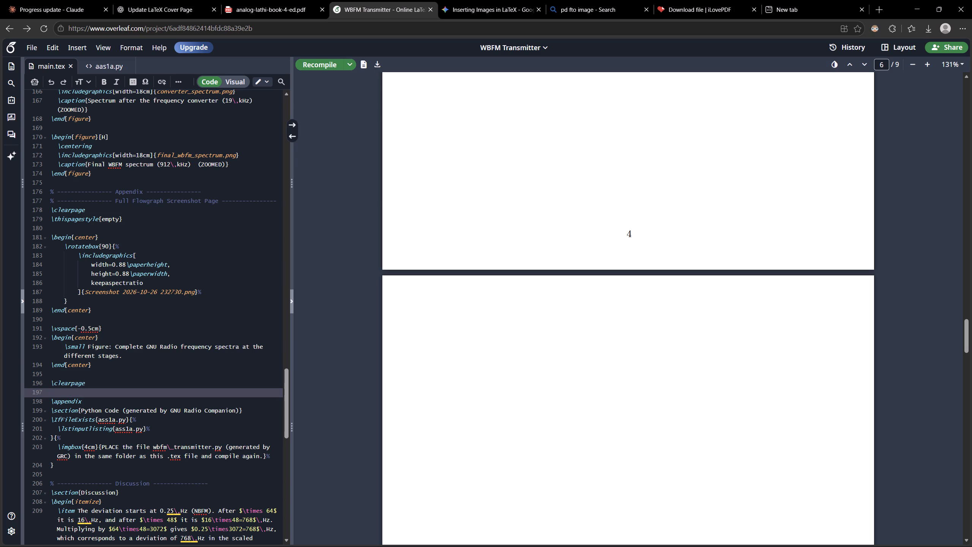
{"action": "left_click", "coordinate": [87, 208]}
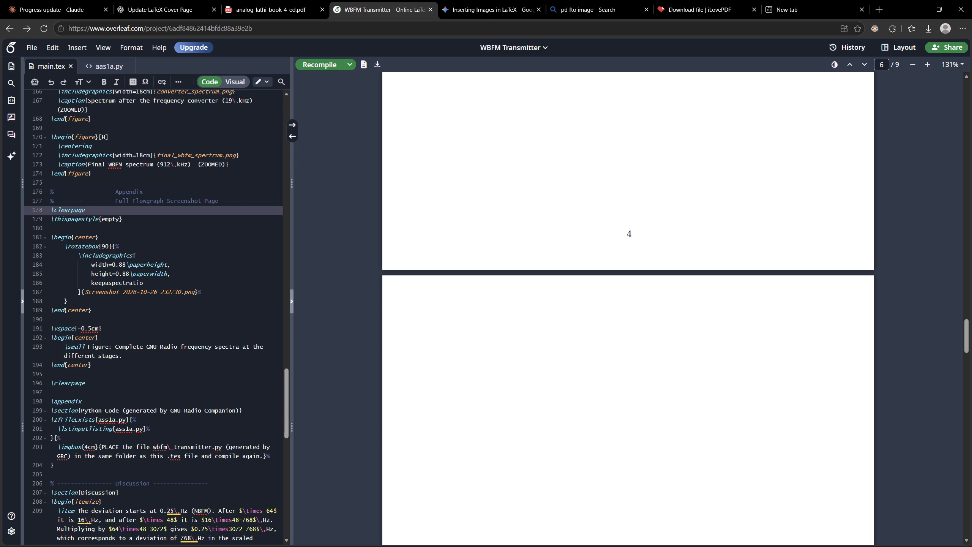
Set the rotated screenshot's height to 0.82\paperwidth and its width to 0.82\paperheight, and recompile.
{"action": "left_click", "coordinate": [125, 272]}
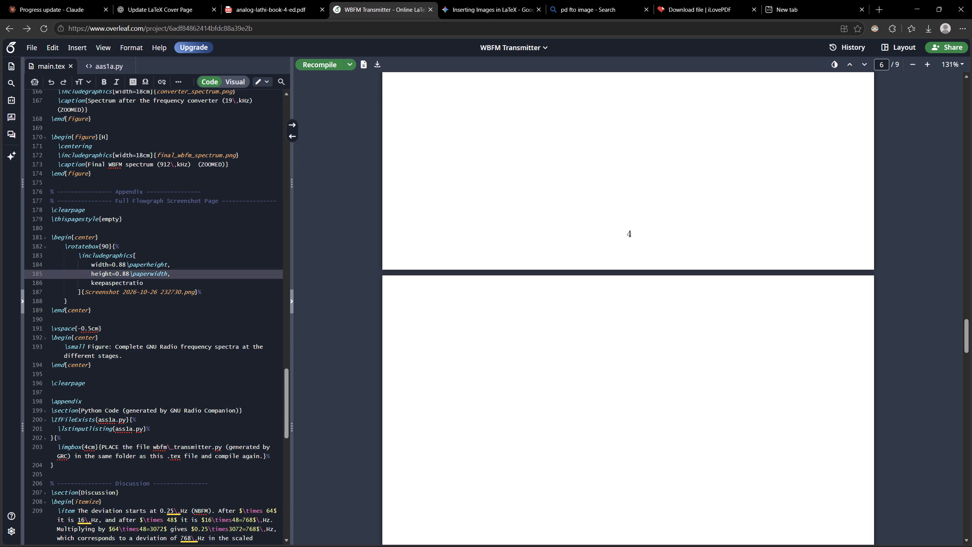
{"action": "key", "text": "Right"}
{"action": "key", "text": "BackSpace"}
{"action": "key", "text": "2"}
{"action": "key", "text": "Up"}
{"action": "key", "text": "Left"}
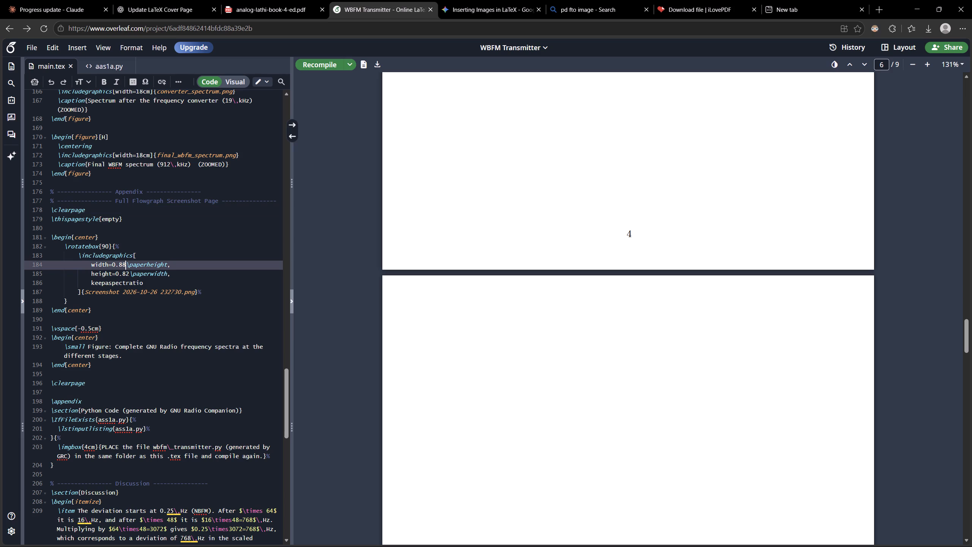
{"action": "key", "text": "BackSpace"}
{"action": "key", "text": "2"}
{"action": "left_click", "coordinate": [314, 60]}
Examine the recompiled pages from the zoomed spectra figures to the rotated screenshot, checking its fit and where its caption lands.
{"action": "scroll", "coordinate": [668, 319], "scroll_direction": "down", "scroll_amount": 6}
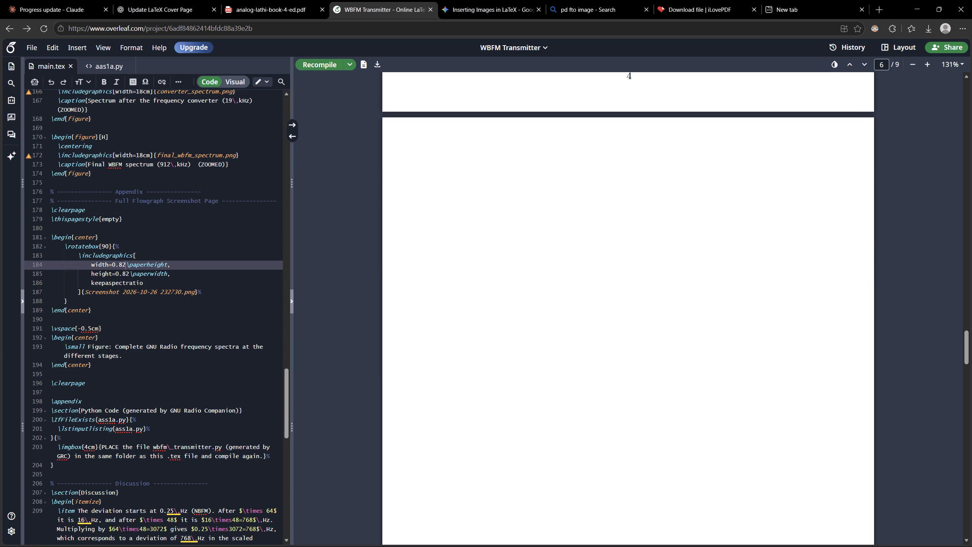
{"action": "scroll", "coordinate": [668, 319], "scroll_direction": "down", "scroll_amount": 14}
{"action": "scroll", "coordinate": [668, 319], "scroll_direction": "up", "scroll_amount": 7}
{"action": "scroll", "coordinate": [668, 319], "scroll_direction": "up", "scroll_amount": 16}
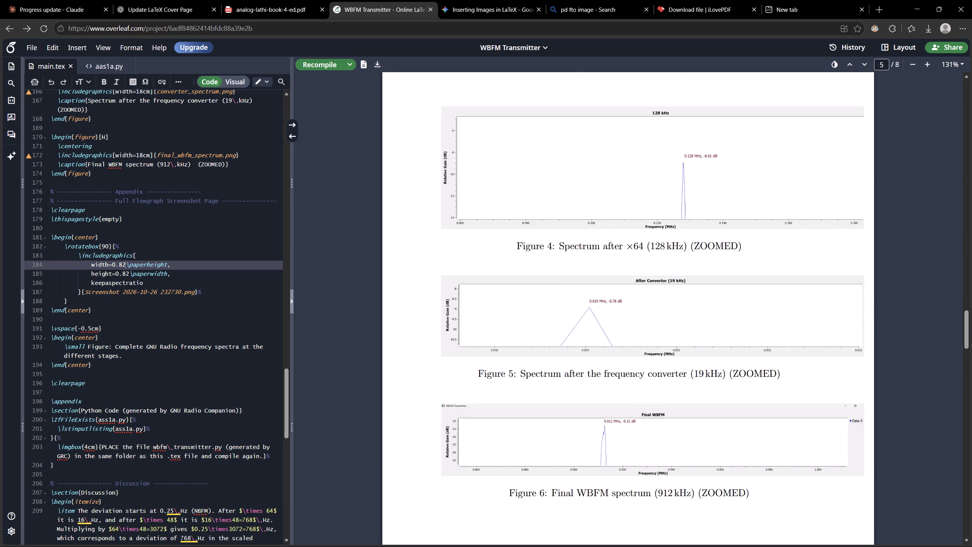
{"action": "scroll", "coordinate": [668, 319], "scroll_direction": "up", "scroll_amount": 6}
{"action": "scroll", "coordinate": [668, 319], "scroll_direction": "down", "scroll_amount": 14}
{"action": "scroll", "coordinate": [668, 319], "scroll_direction": "down", "scroll_amount": 17}
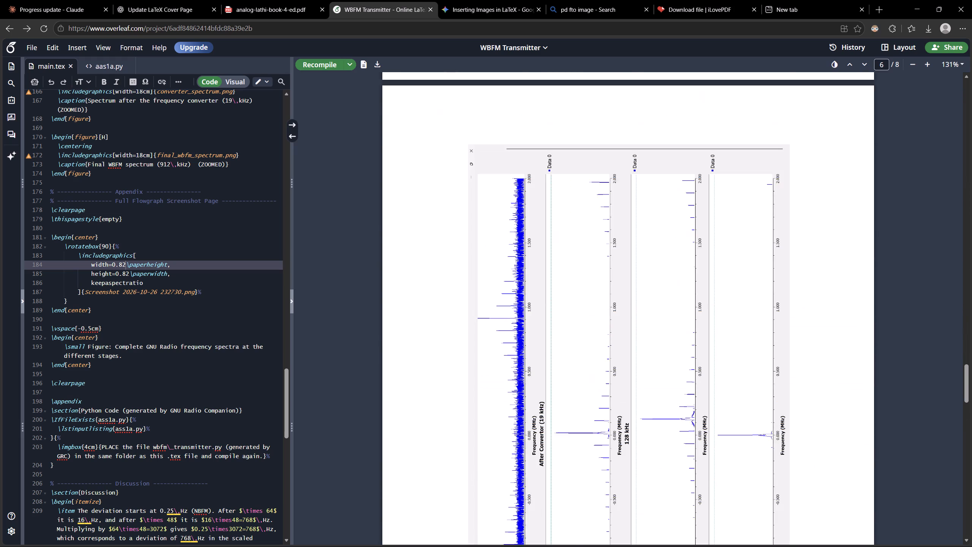
{"action": "scroll", "coordinate": [668, 319], "scroll_direction": "down", "scroll_amount": 13}
{"action": "scroll", "coordinate": [668, 319], "scroll_direction": "up", "scroll_amount": 14}
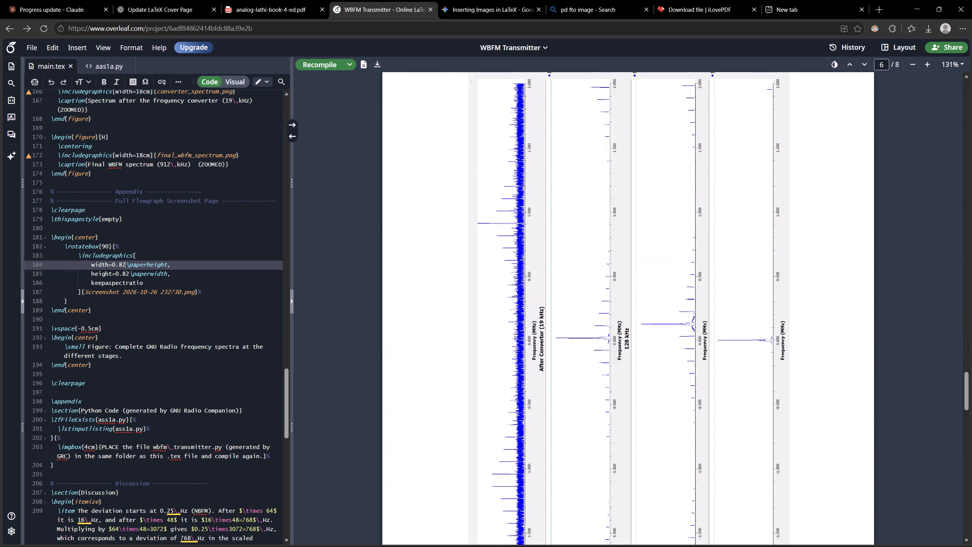
{"action": "scroll", "coordinate": [668, 319], "scroll_direction": "up", "scroll_amount": 2}
{"action": "scroll", "coordinate": [668, 319], "scroll_direction": "down", "scroll_amount": 20}
{"action": "scroll", "coordinate": [668, 319], "scroll_direction": "down", "scroll_amount": 18}
{"action": "scroll", "coordinate": [668, 319], "scroll_direction": "up", "scroll_amount": 20}
{"action": "scroll", "coordinate": [668, 319], "scroll_direction": "up", "scroll_amount": 6}
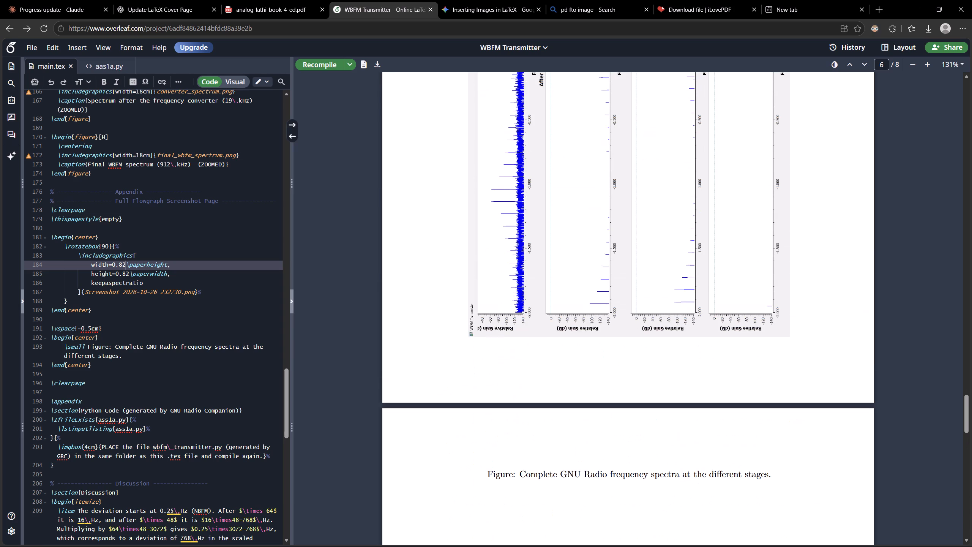
Set the \vspace before the screenshot's caption to -0.2cm and recompile.
{"action": "left_click", "coordinate": [93, 325]}
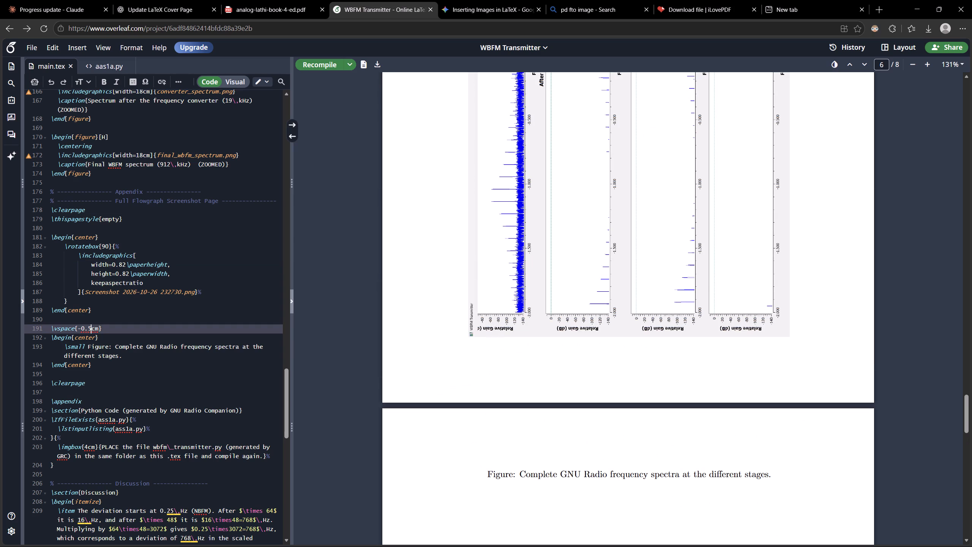
{"action": "key", "text": "BackSpace"}
{"action": "key", "text": "2"}
{"action": "left_click", "coordinate": [309, 60]}
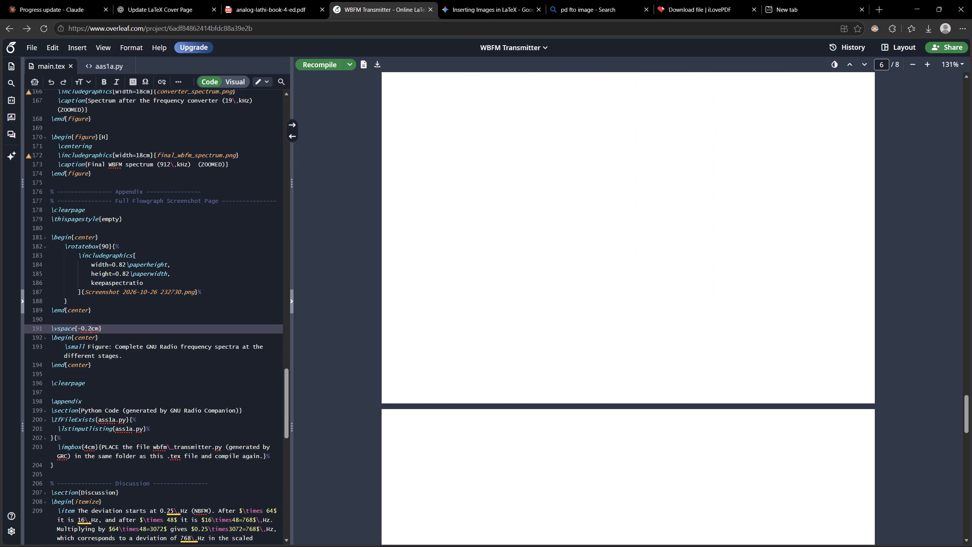
Set the rotated screenshot's width to 0.80\paperheight and its height to 0.80\paperwidth, and recompile.
{"action": "scroll", "coordinate": [555, 357], "scroll_direction": "up", "scroll_amount": 14}
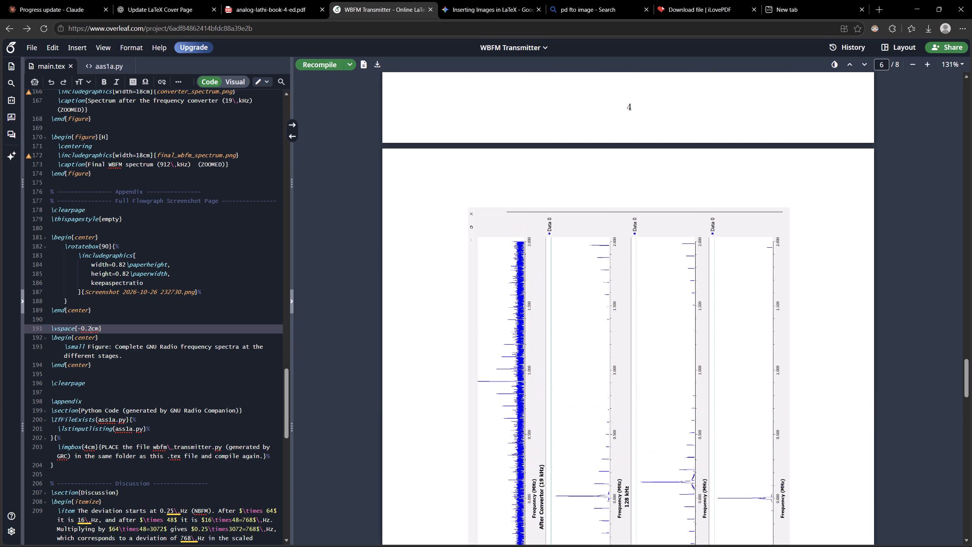
{"action": "scroll", "coordinate": [555, 357], "scroll_direction": "down", "scroll_amount": 8}
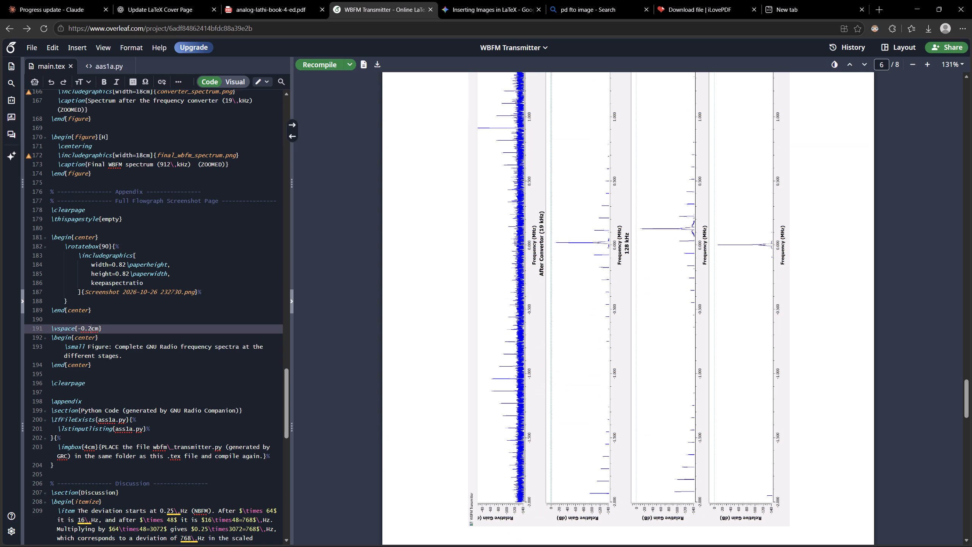
{"action": "left_click_drag", "start_coordinate": [125, 269], "coordinate": [121, 270]}
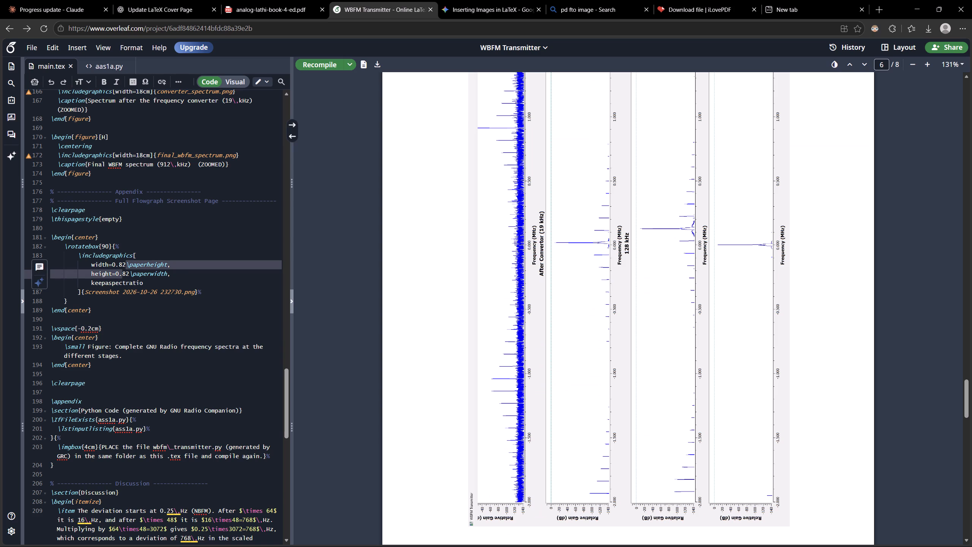
{"action": "left_click", "coordinate": [128, 265]}
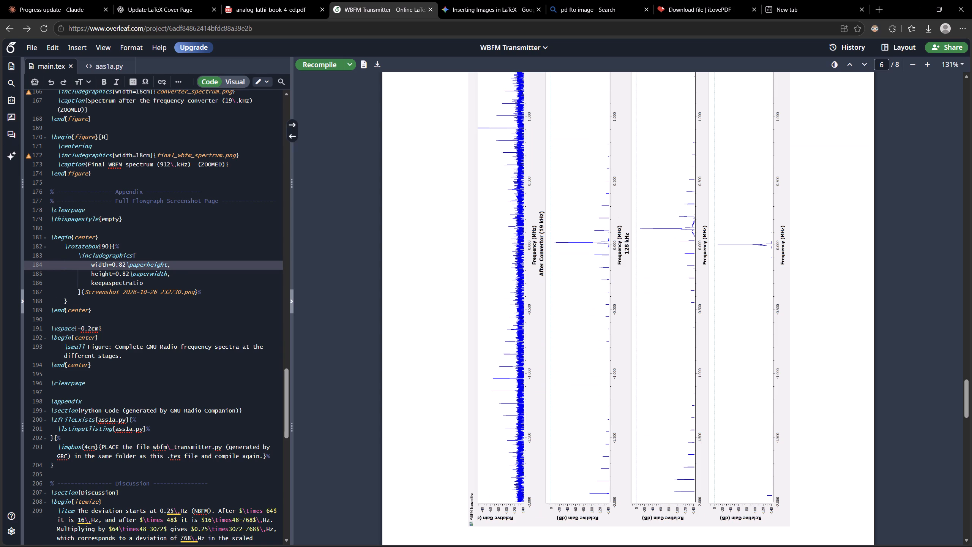
{"action": "key", "text": "Left"}
{"action": "key", "text": "BackSpace"}
{"action": "key", "text": "0"}
{"action": "key", "text": "Down"}
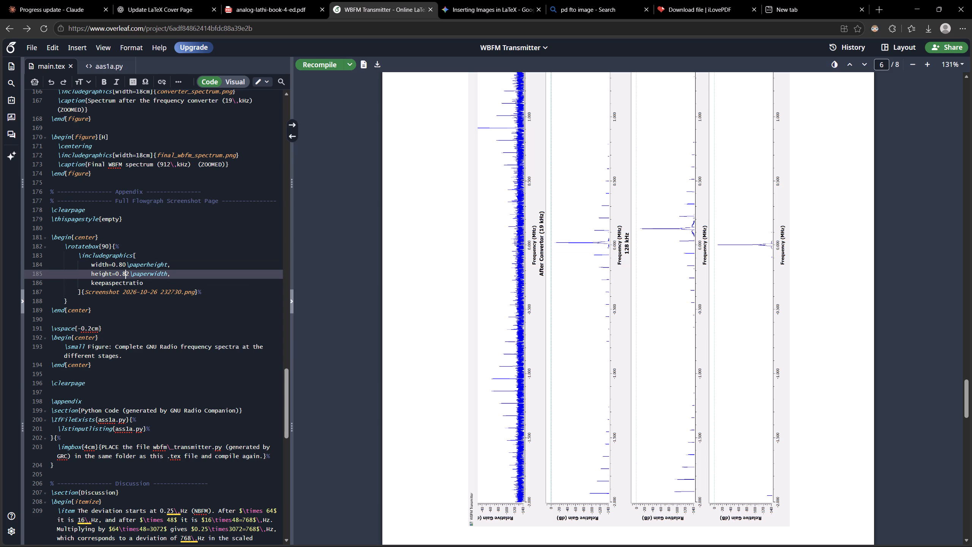
{"action": "key", "text": "Right"}
{"action": "key", "text": "BackSpace"}
{"action": "key", "text": "0"}
{"action": "left_click", "coordinate": [322, 70]}
{"action": "scroll", "coordinate": [537, 247], "scroll_direction": "up", "scroll_amount": 6}
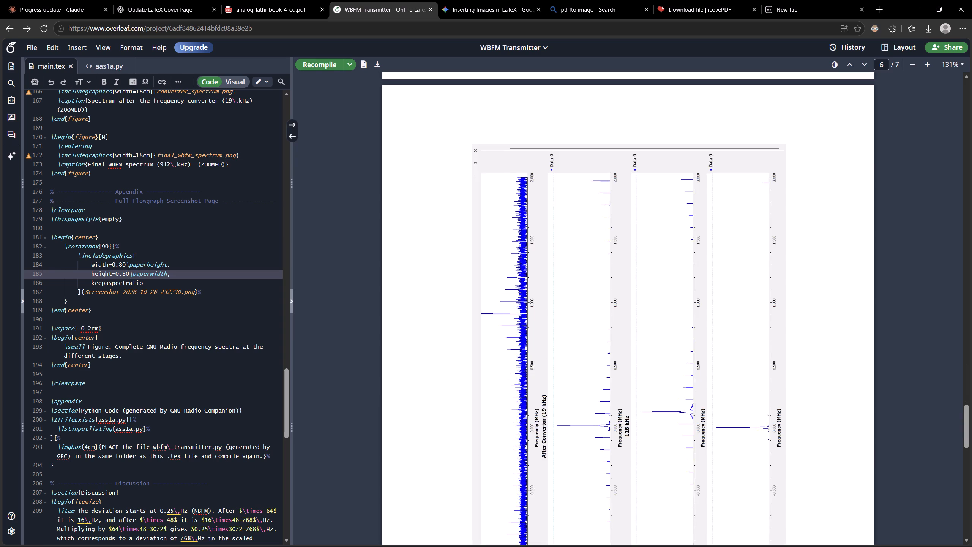
Examine the recompiled report from the rotated screenshot and the appendix page back to the cover page.
{"action": "scroll", "coordinate": [537, 247], "scroll_direction": "down", "scroll_amount": 17}
{"action": "scroll", "coordinate": [537, 247], "scroll_direction": "down", "scroll_amount": 6}
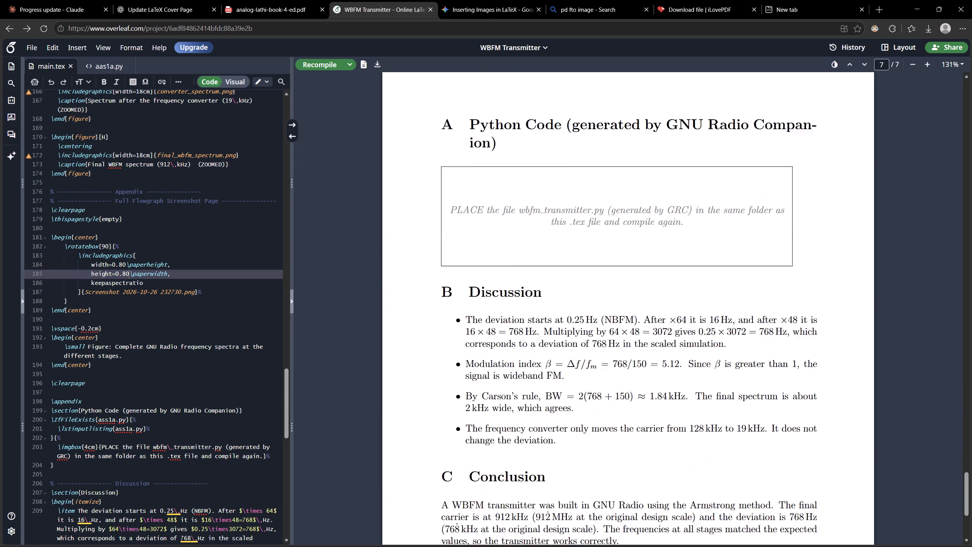
{"action": "scroll", "coordinate": [537, 247], "scroll_direction": "up", "scroll_amount": 16}
{"action": "scroll", "coordinate": [537, 247], "scroll_direction": "up", "scroll_amount": 9}
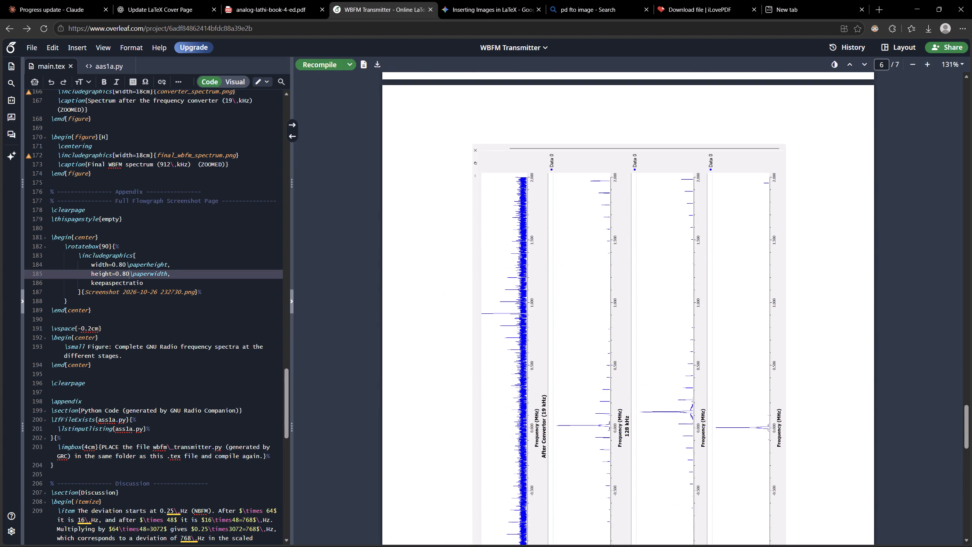
{"action": "scroll", "coordinate": [537, 247], "scroll_direction": "up", "scroll_amount": 20}
{"action": "scroll", "coordinate": [537, 247], "scroll_direction": "up", "scroll_amount": 20}
{"action": "scroll", "coordinate": [537, 247], "scroll_direction": "up", "scroll_amount": 13}
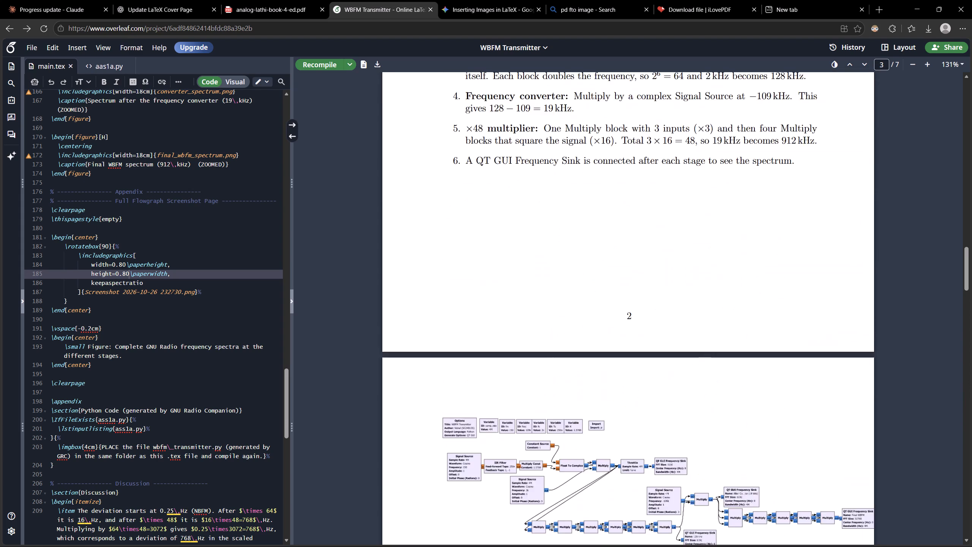
{"action": "scroll", "coordinate": [537, 247], "scroll_direction": "up", "scroll_amount": 20}
{"action": "scroll", "coordinate": [537, 247], "scroll_direction": "up", "scroll_amount": 20}
{"action": "scroll", "coordinate": [537, 247], "scroll_direction": "up", "scroll_amount": 12}
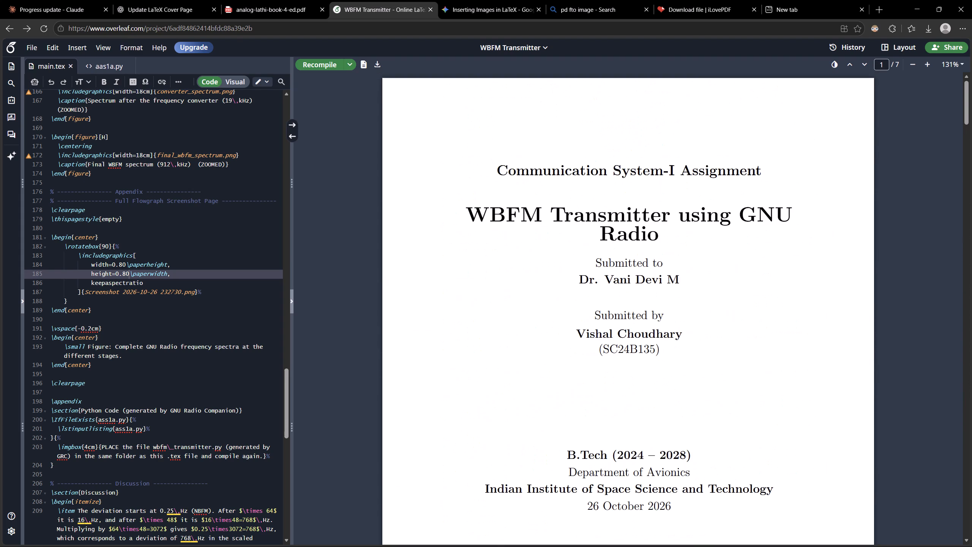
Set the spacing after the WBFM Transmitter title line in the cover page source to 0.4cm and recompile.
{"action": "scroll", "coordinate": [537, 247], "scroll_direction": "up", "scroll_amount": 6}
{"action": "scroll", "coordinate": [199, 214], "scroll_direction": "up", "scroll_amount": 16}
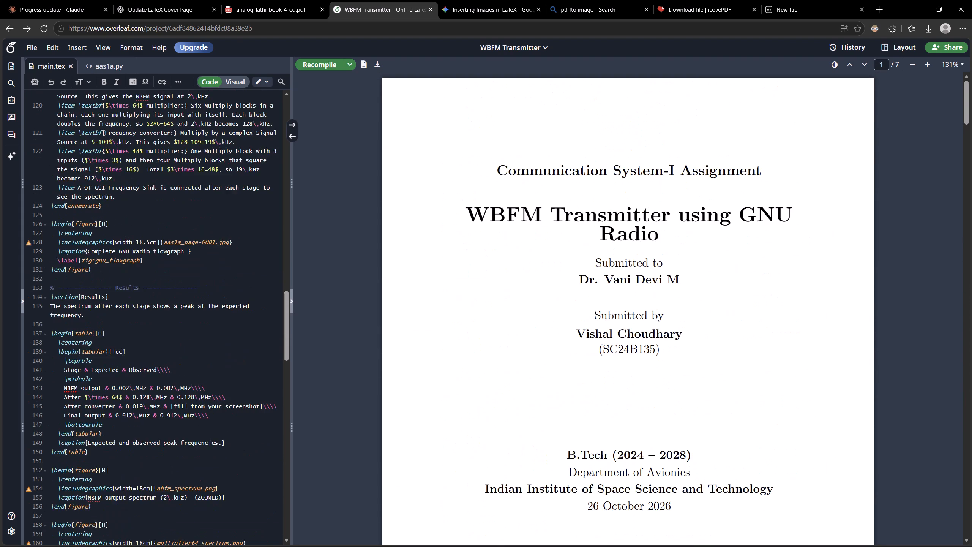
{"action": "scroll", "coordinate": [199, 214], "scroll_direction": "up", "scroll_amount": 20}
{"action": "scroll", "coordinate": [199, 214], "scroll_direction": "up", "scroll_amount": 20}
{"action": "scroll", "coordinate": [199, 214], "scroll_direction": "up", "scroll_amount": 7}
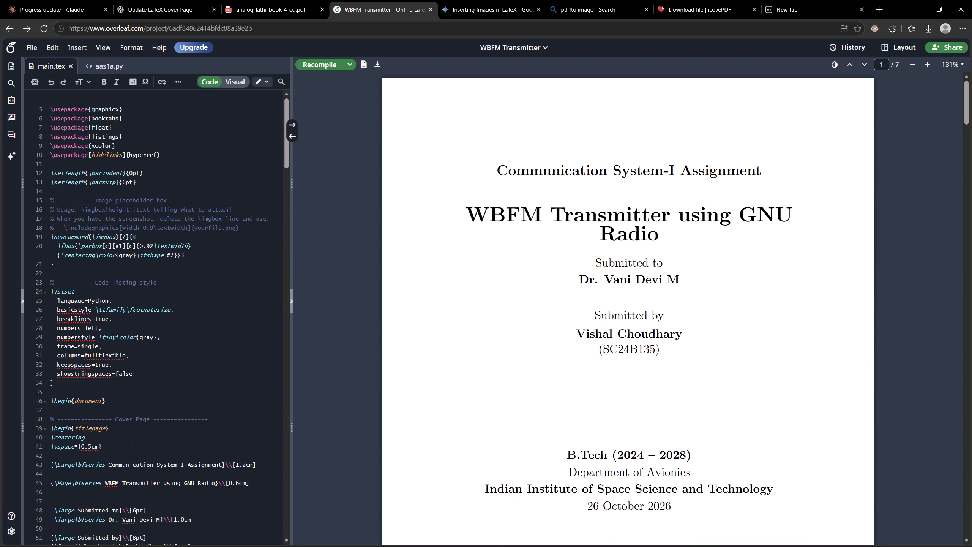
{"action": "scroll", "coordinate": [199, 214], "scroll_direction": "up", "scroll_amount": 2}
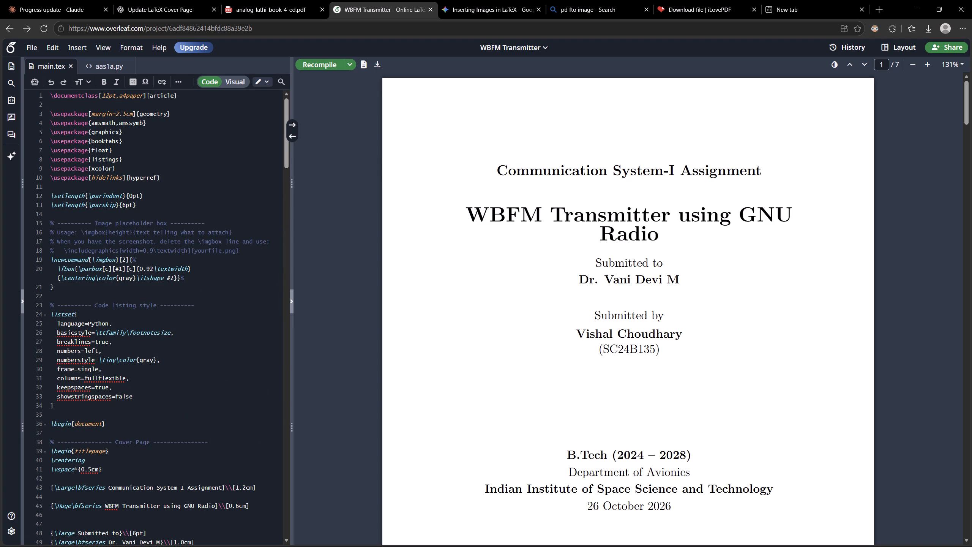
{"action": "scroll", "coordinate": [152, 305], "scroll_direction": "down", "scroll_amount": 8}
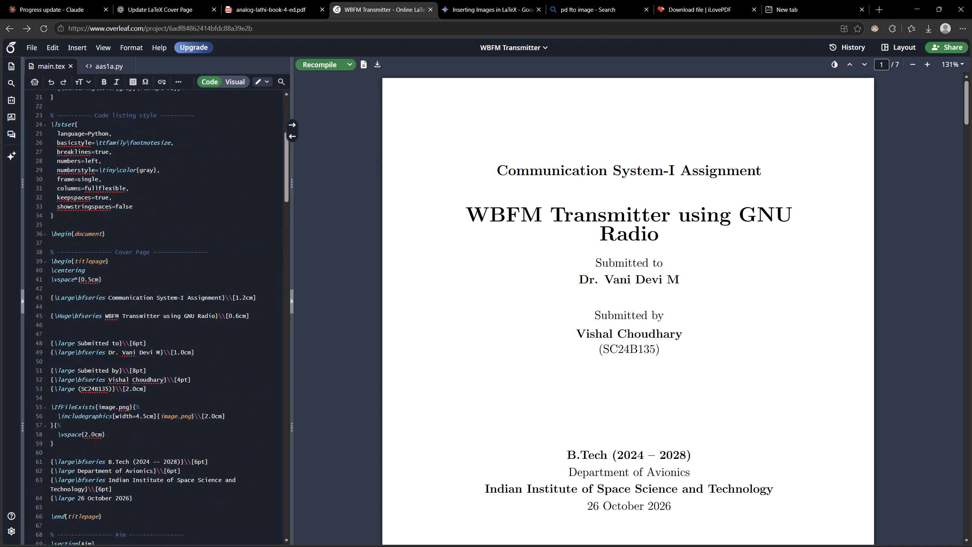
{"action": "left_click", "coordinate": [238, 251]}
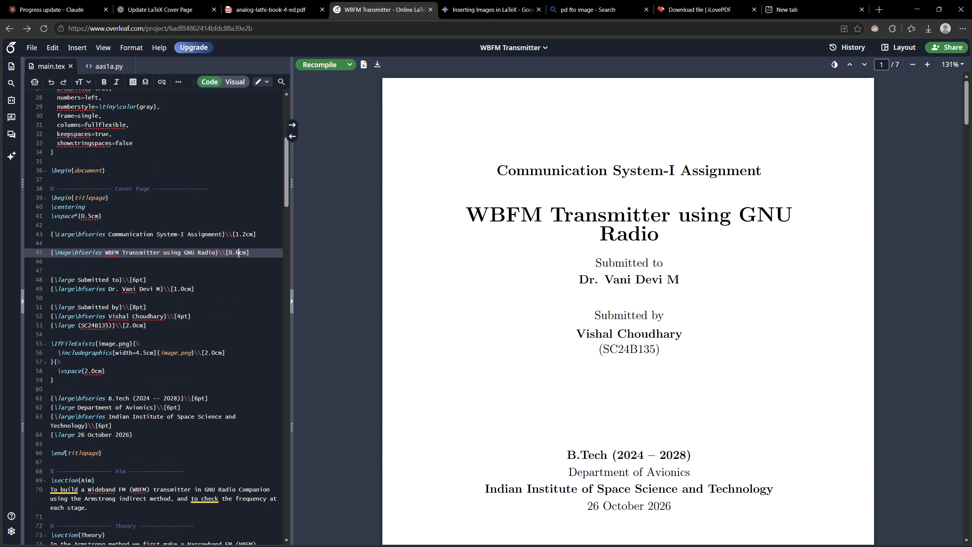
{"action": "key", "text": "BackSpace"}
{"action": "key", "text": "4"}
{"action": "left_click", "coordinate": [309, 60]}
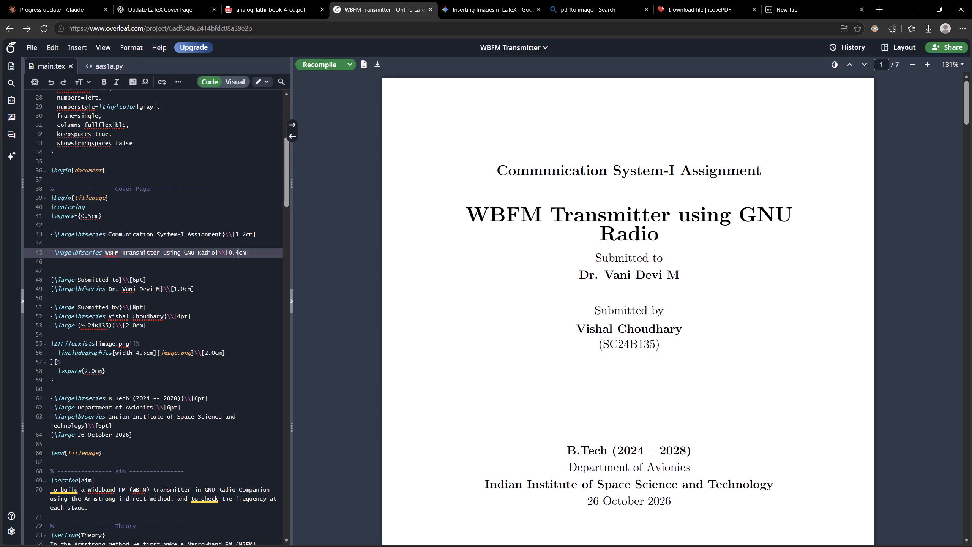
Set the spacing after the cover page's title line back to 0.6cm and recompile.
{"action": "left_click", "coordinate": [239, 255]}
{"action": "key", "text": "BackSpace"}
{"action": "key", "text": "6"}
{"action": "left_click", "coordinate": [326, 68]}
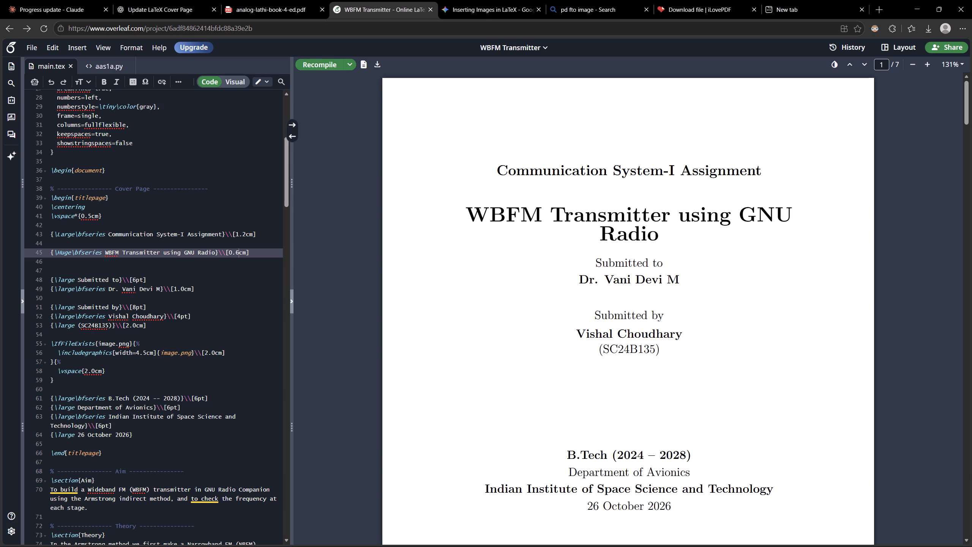
Change the font size command of the cover page's WBFM Transmitter title to \large and recompile.
{"action": "left_click", "coordinate": [69, 256]}
{"action": "key", "text": "Right"}
{"action": "key", "text": "BackSpace"}
{"action": "key", "text": "BackSpace"}
{"action": "key", "text": "BackSpace"}
{"action": "key", "text": "BackSpace"}
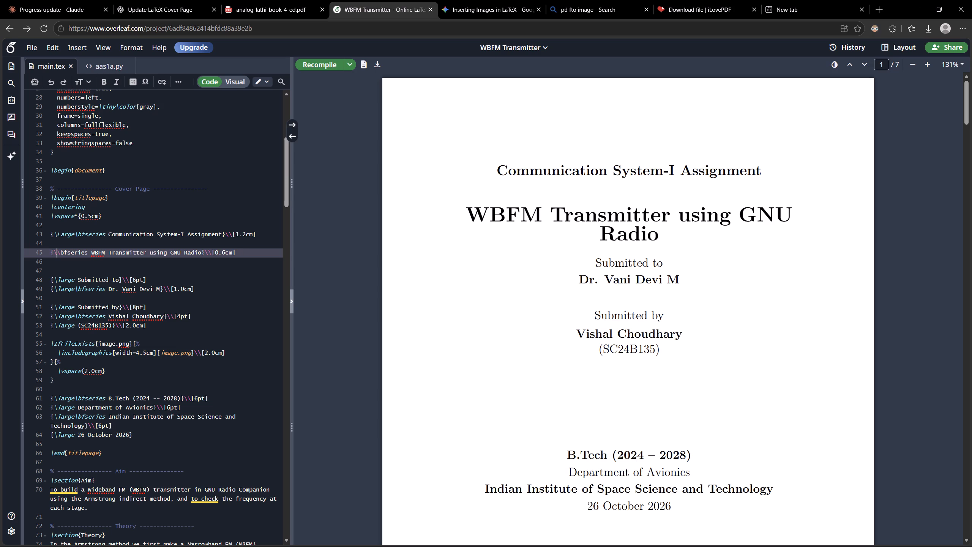
{"action": "type", "text": "large"}
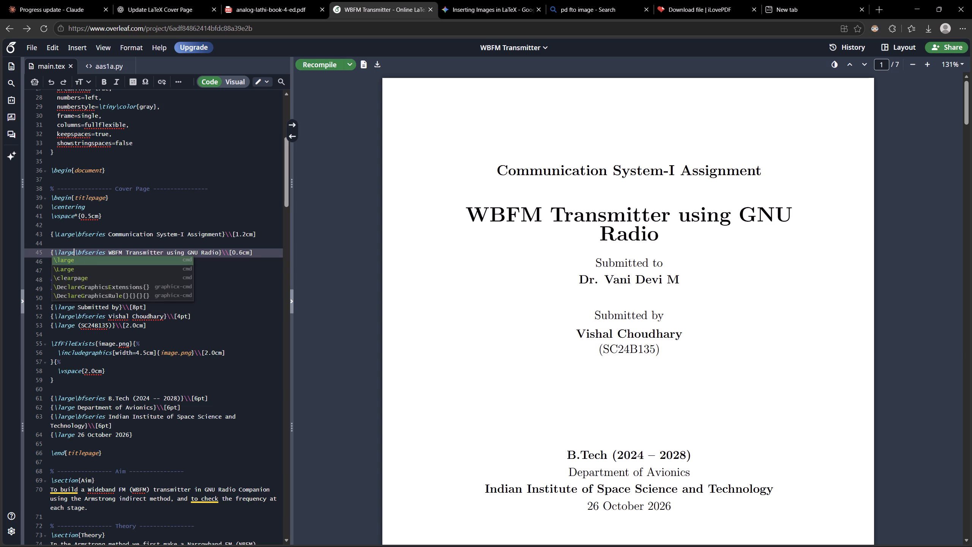
{"action": "left_click", "coordinate": [145, 261]}
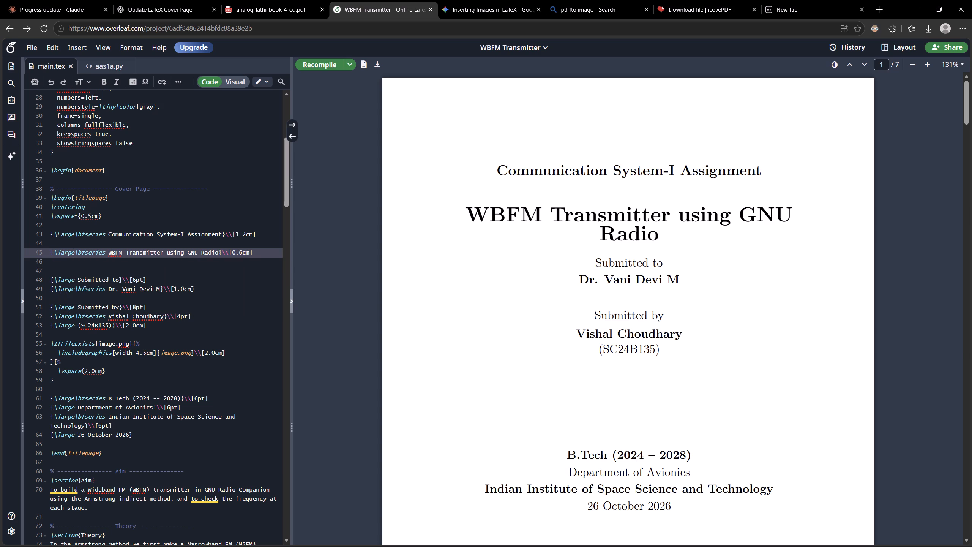
{"action": "left_click", "coordinate": [319, 65]}
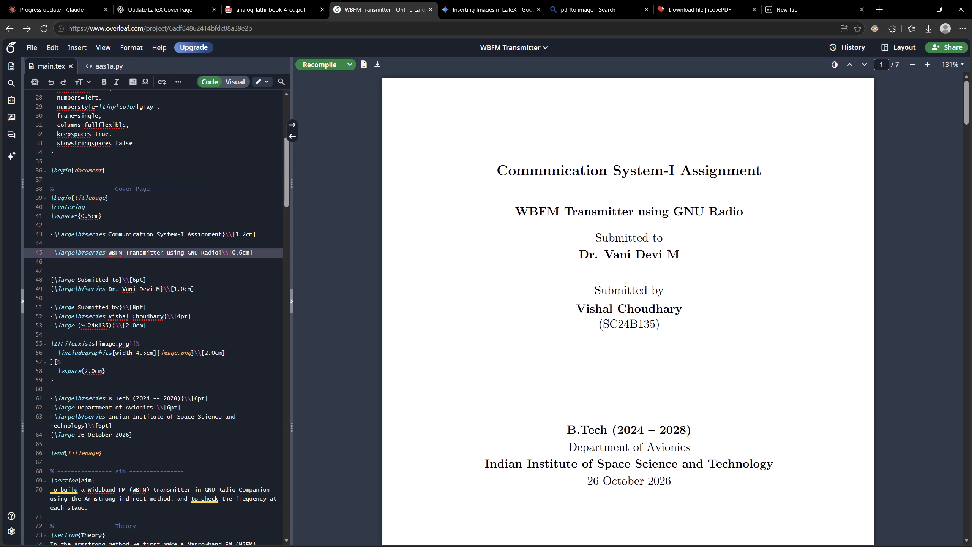
Examine the recompiled cover page and the titlepage block in the source for its font sizes and spacing.
{"action": "scroll", "coordinate": [677, 206], "scroll_direction": "up", "scroll_amount": 7}
{"action": "scroll", "coordinate": [666, 333], "scroll_direction": "down", "scroll_amount": 7}
{"action": "scroll", "coordinate": [667, 336], "scroll_direction": "up", "scroll_amount": 8}
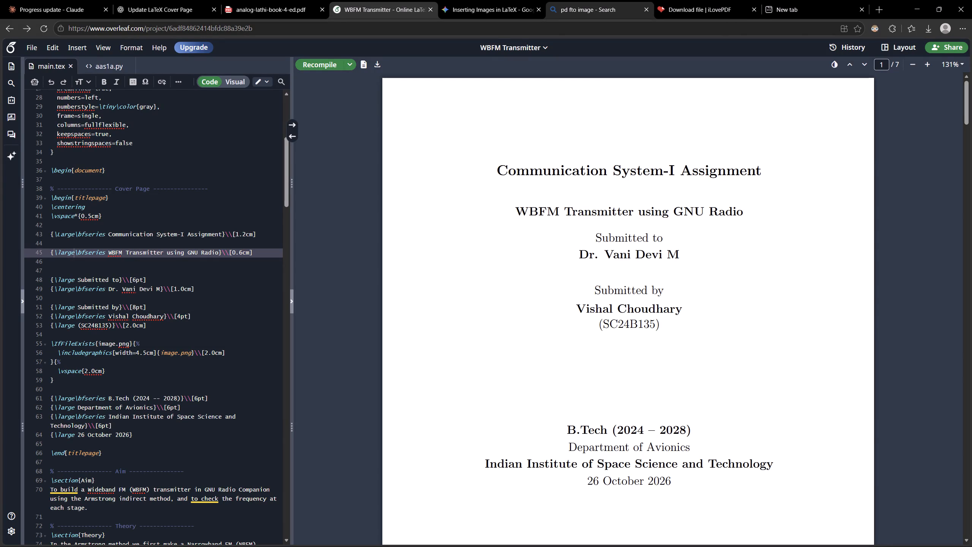
{"action": "scroll", "coordinate": [200, 354], "scroll_direction": "down", "scroll_amount": 4}
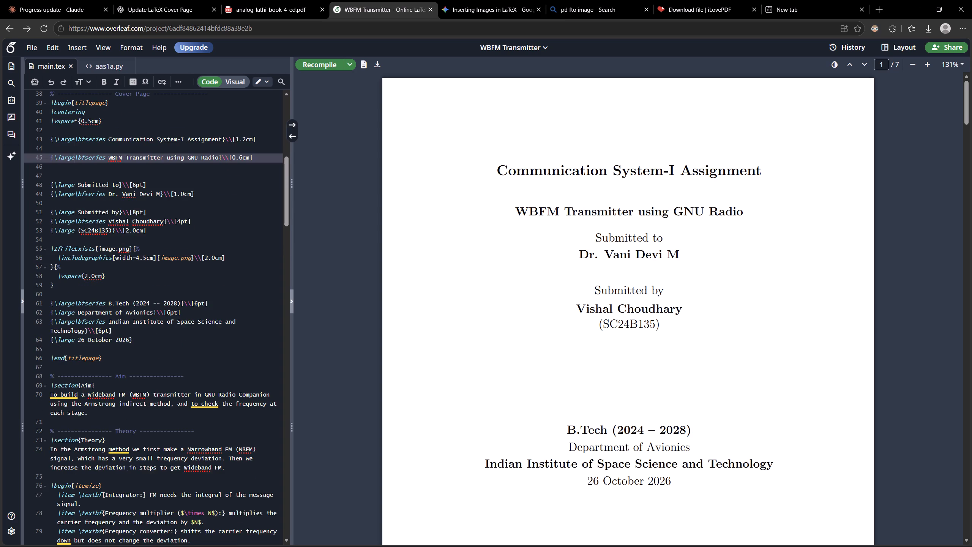
{"action": "scroll", "coordinate": [606, 381], "scroll_direction": "down", "scroll_amount": 12}
{"action": "scroll", "coordinate": [606, 382], "scroll_direction": "up", "scroll_amount": 20}
{"action": "scroll", "coordinate": [606, 382], "scroll_direction": "up", "scroll_amount": 1}
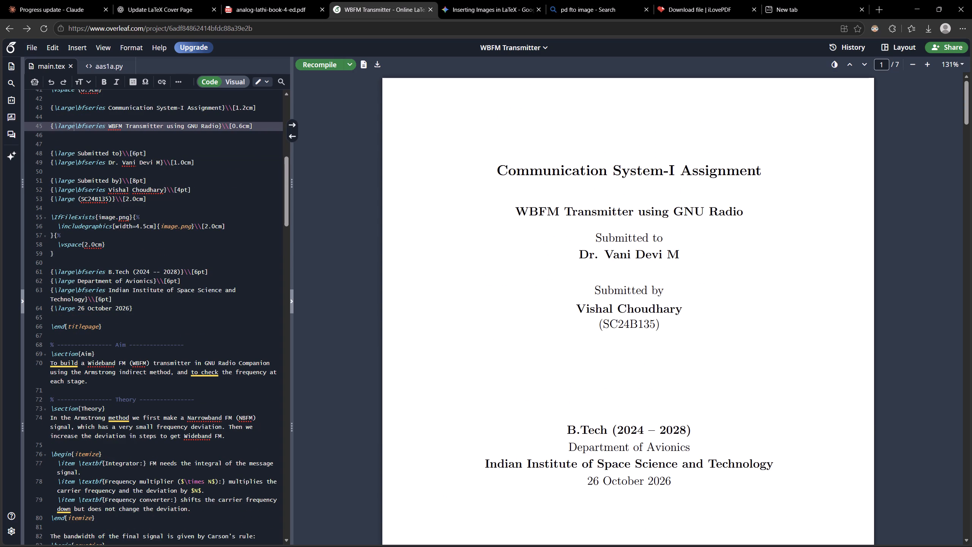
Load the Overleaf project list in the empty new browser tab and open the PLL report project.
{"action": "left_click", "coordinate": [829, 3]}
{"action": "key", "text": "BackSpace"}
{"action": "type", "text": "overleaf"}
{"action": "key", "text": "Return"}
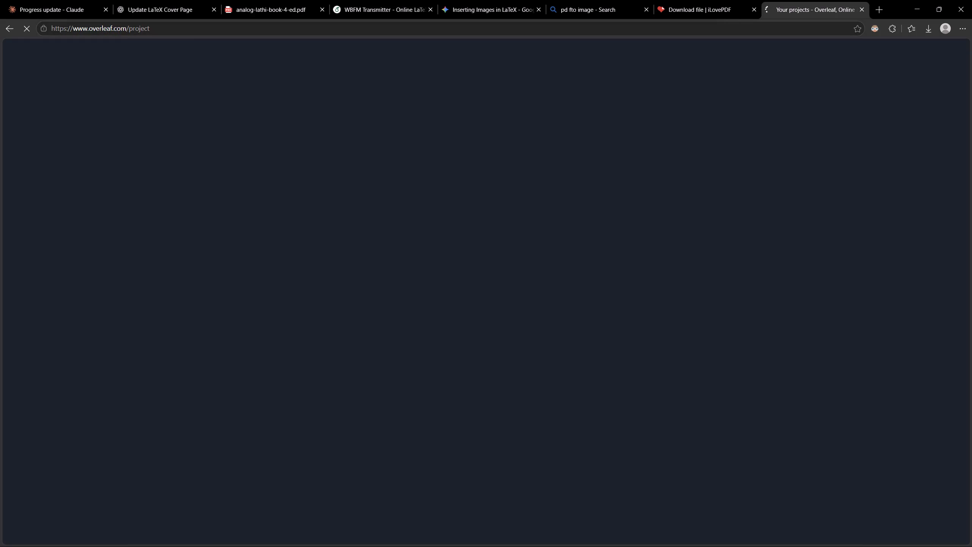
{"action": "left_click", "coordinate": [190, 223]}
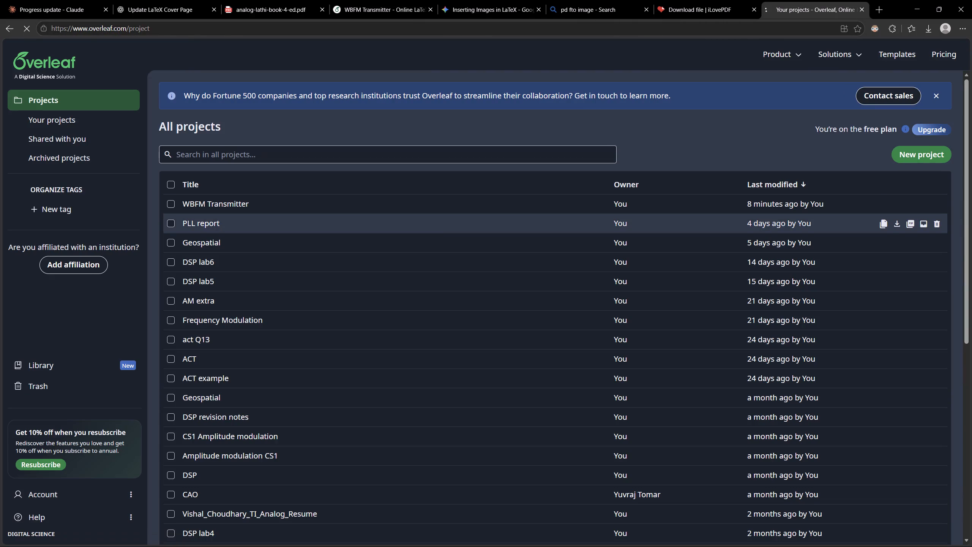
Examine the PLL report's preamble, titlepage source and compiled cover page as a reference for the cover layout.
{"action": "scroll", "coordinate": [570, 231], "scroll_direction": "up", "scroll_amount": 3}
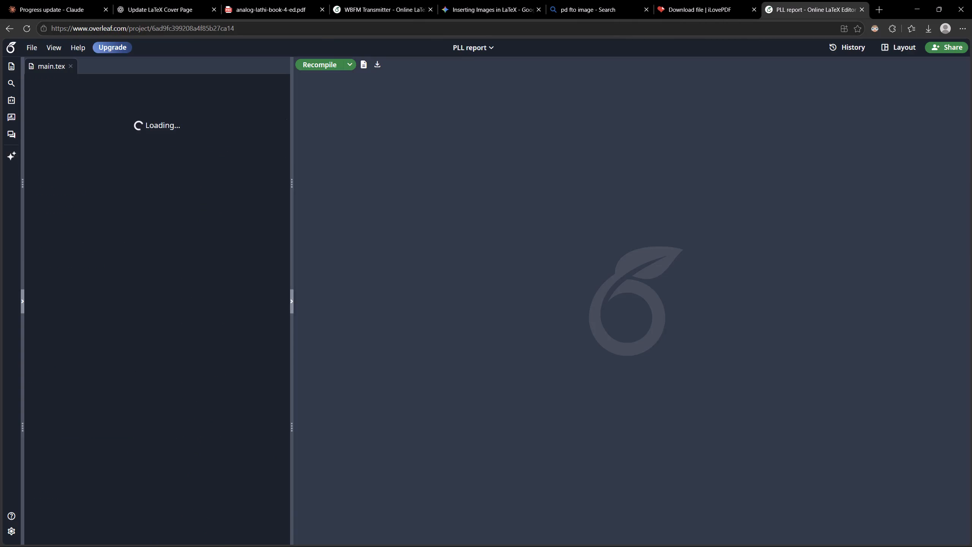
{"action": "scroll", "coordinate": [724, 208], "scroll_direction": "up", "scroll_amount": 4}
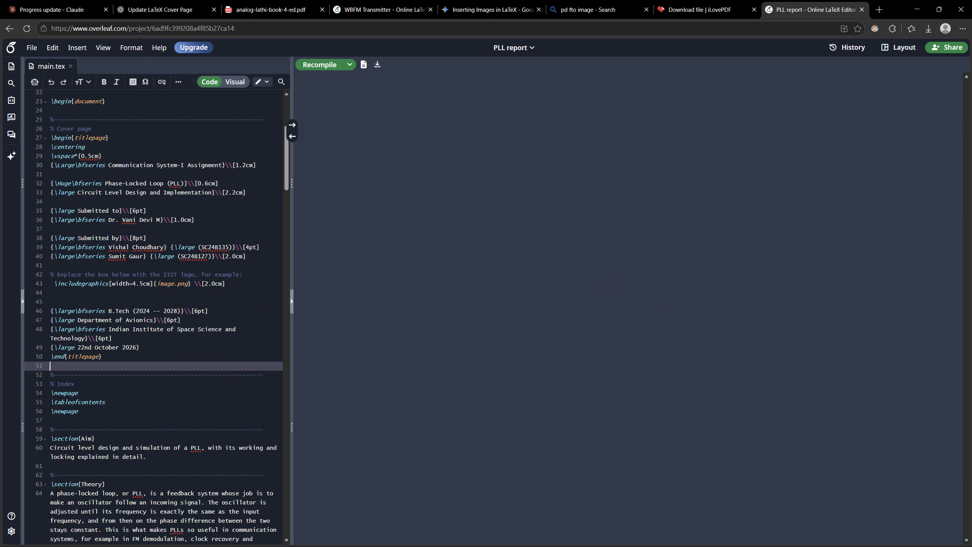
{"action": "scroll", "coordinate": [638, 219], "scroll_direction": "up", "scroll_amount": 14}
{"action": "scroll", "coordinate": [638, 219], "scroll_direction": "up", "scroll_amount": 15}
{"action": "scroll", "coordinate": [185, 298], "scroll_direction": "up", "scroll_amount": 13}
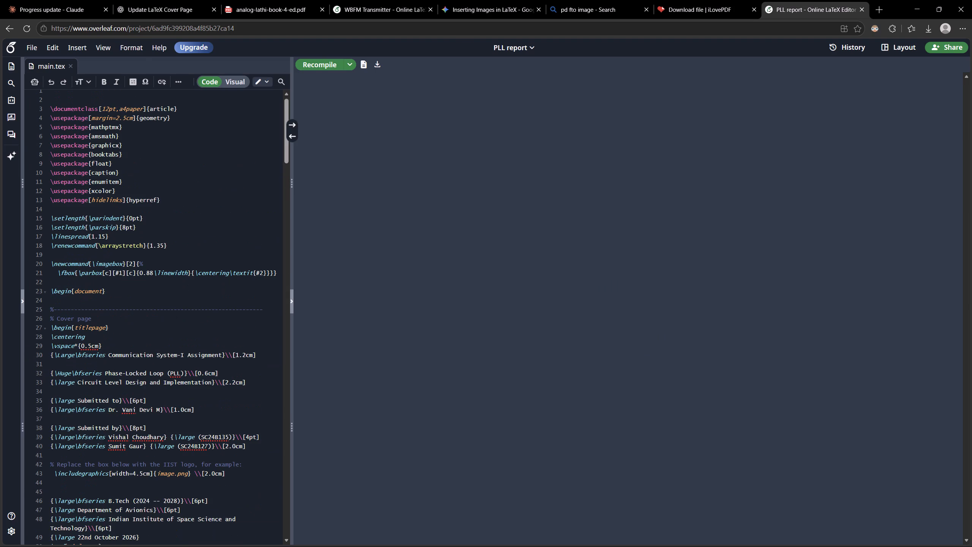
{"action": "scroll", "coordinate": [185, 298], "scroll_direction": "down", "scroll_amount": 2}
{"action": "scroll", "coordinate": [767, 316], "scroll_direction": "up", "scroll_amount": 16}
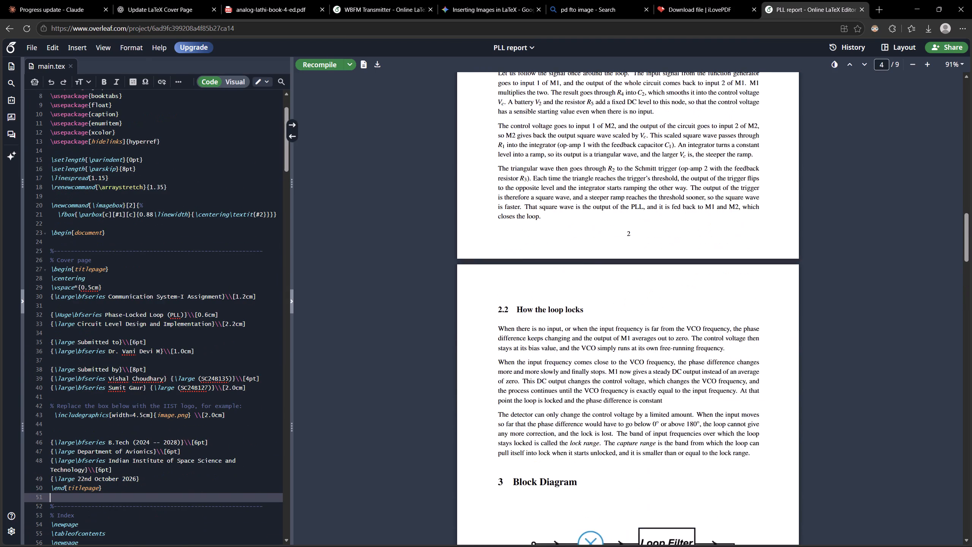
{"action": "scroll", "coordinate": [767, 316], "scroll_direction": "up", "scroll_amount": 20}
{"action": "scroll", "coordinate": [767, 316], "scroll_direction": "up", "scroll_amount": 14}
{"action": "scroll", "coordinate": [767, 316], "scroll_direction": "up", "scroll_amount": 8}
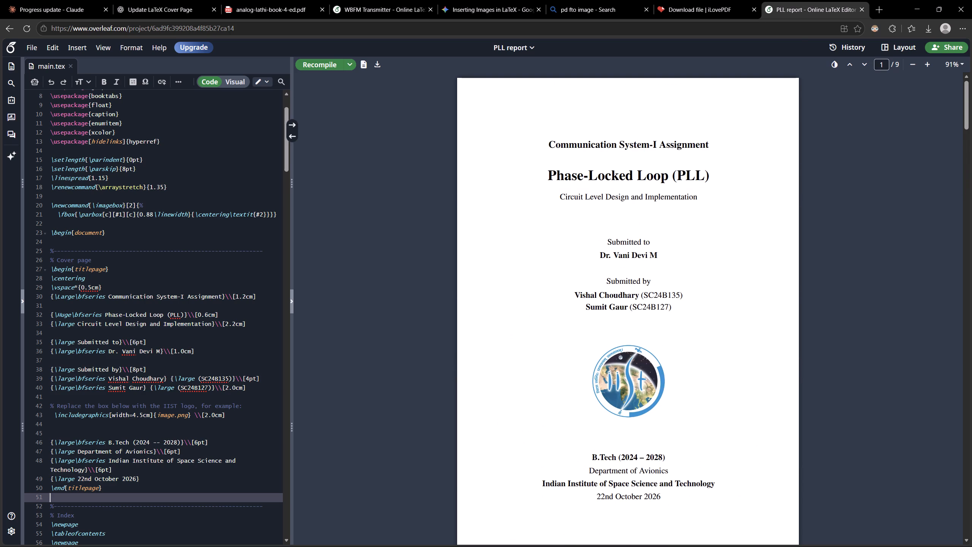
{"action": "scroll", "coordinate": [180, 409], "scroll_direction": "down", "scroll_amount": 2}
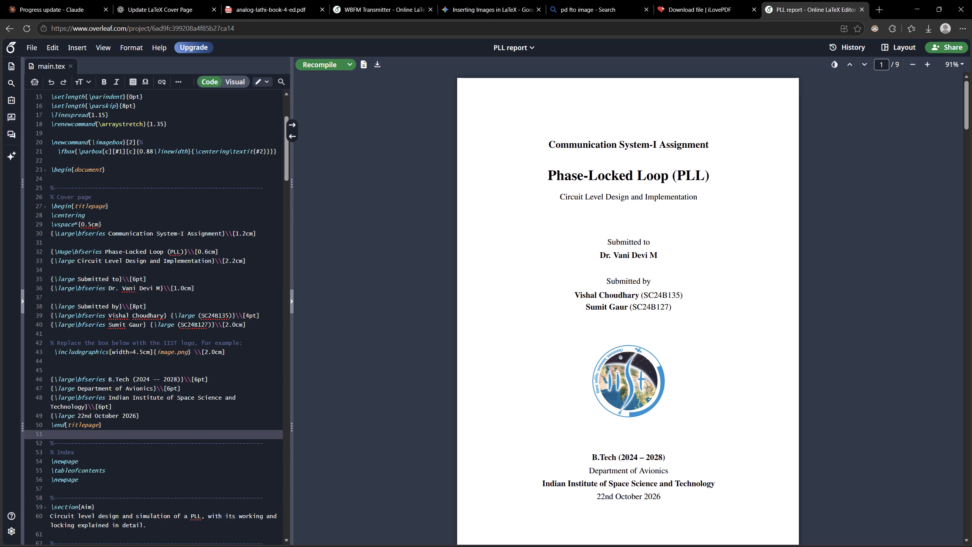
Copy the PLL report's complete titlepage block and paste it over the titlepage block in the WBFM Transmitter source.
{"action": "left_click_drag", "start_coordinate": [115, 439], "coordinate": [78, 363]}
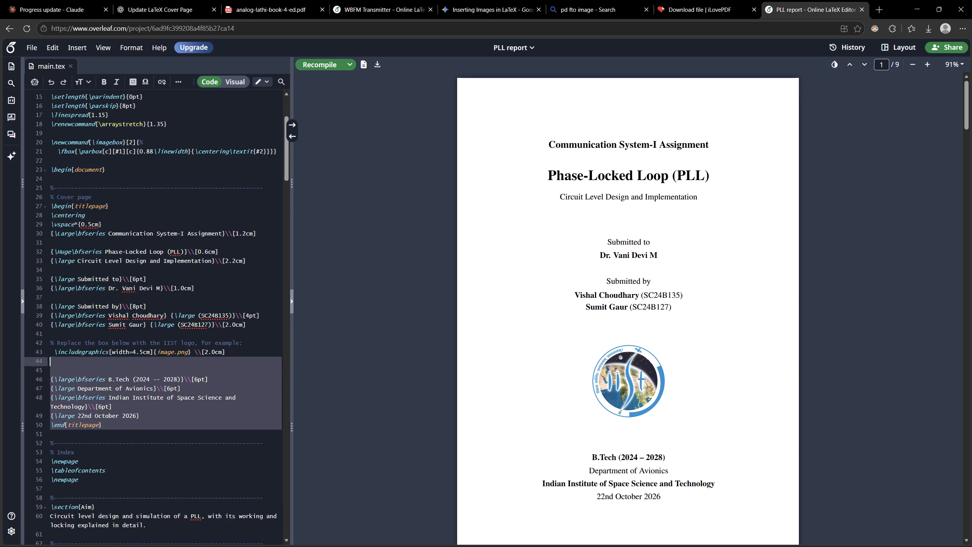
{"action": "left_click_drag", "start_coordinate": [78, 363], "coordinate": [47, 207]}
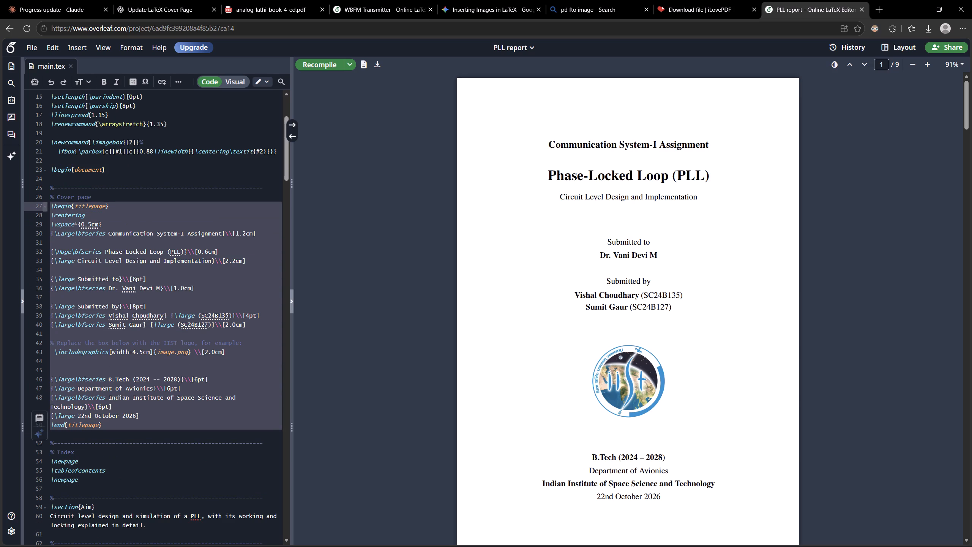
{"action": "key", "text": "ctrl+c"}
{"action": "left_click", "coordinate": [366, 255]}
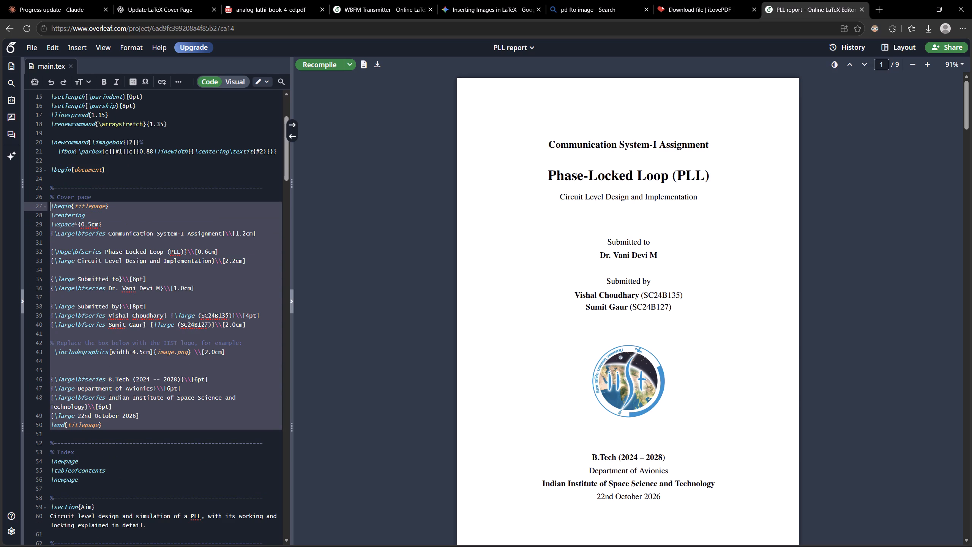
{"action": "left_click", "coordinate": [257, 9]}
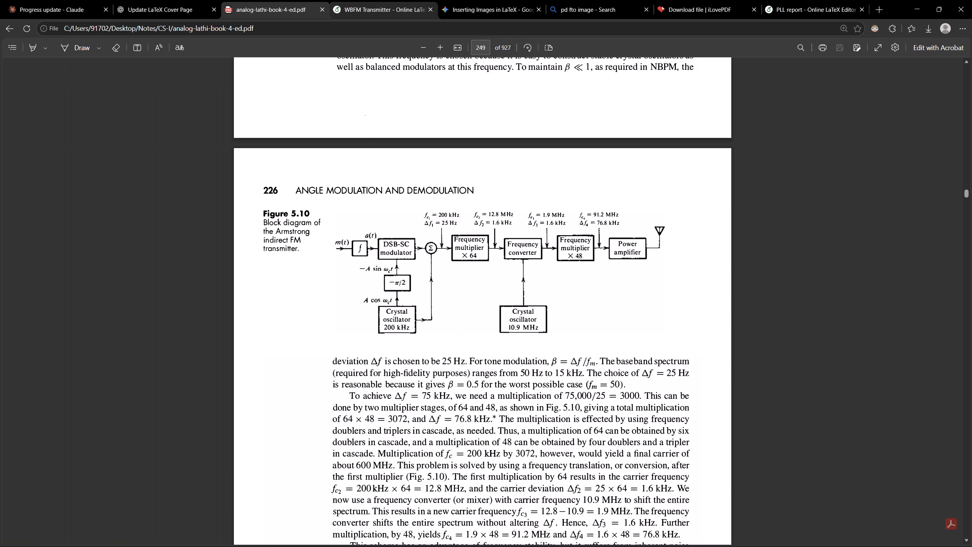
{"action": "left_click", "coordinate": [370, 2]}
{"action": "scroll", "coordinate": [134, 277], "scroll_direction": "up", "scroll_amount": 4}
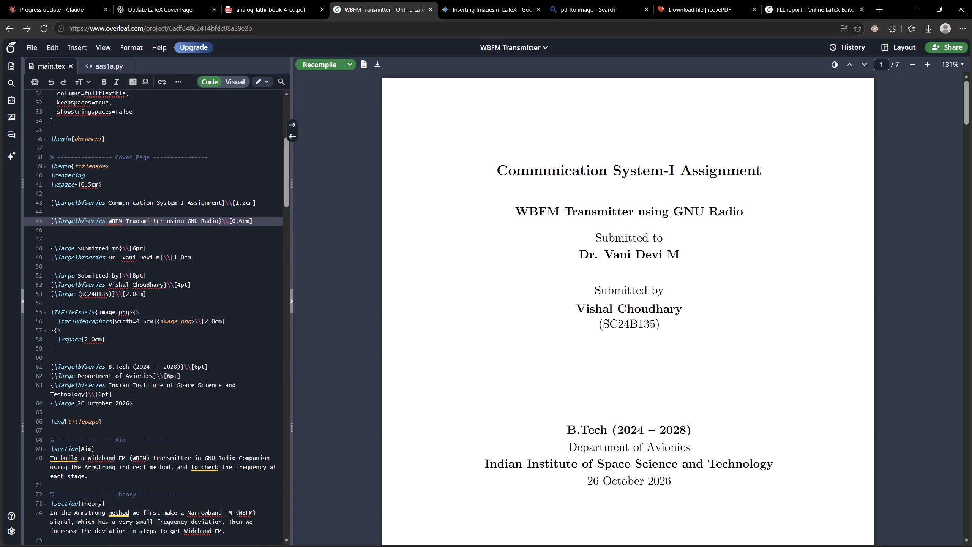
{"action": "left_click_drag", "start_coordinate": [112, 458], "coordinate": [38, 197]}
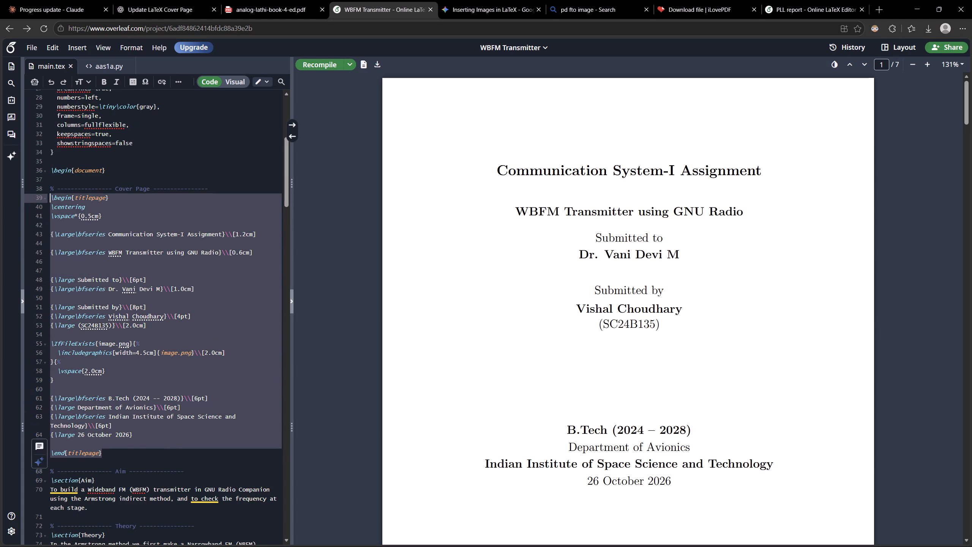
{"action": "key", "text": "ctrl+v"}
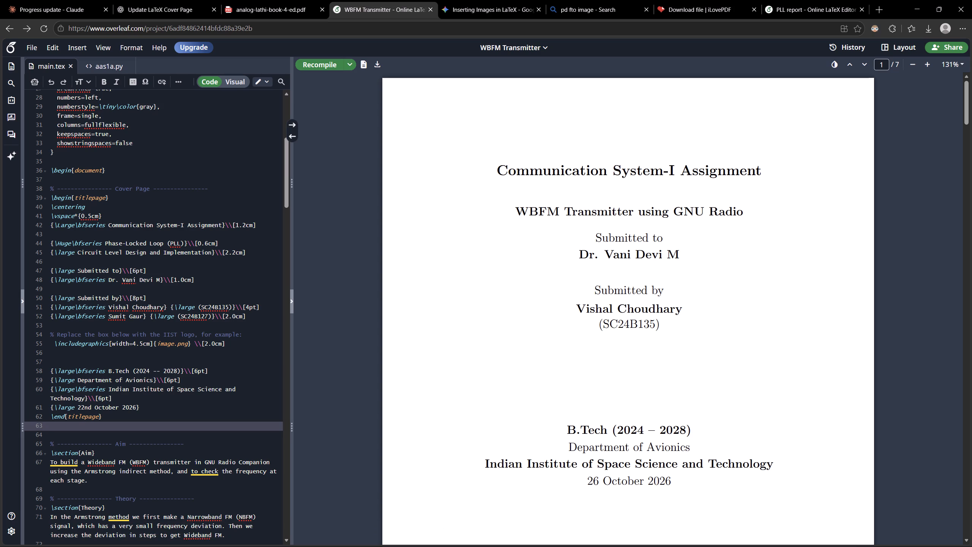
Change the date in the pasted titlepage block to 27 October 2026.
{"action": "left_click", "coordinate": [84, 409]}
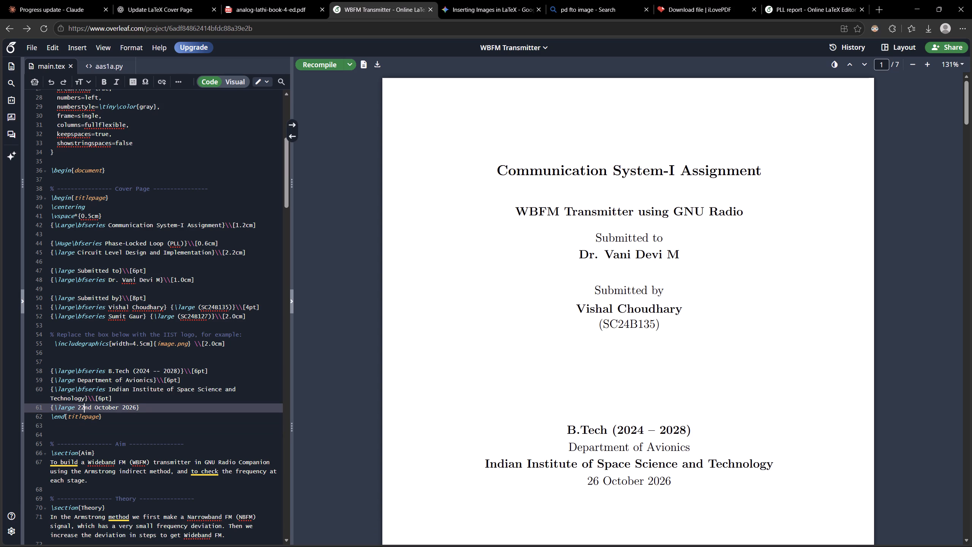
{"action": "key", "text": "BackSpace"}
{"action": "key", "text": "7"}
{"action": "key", "text": "Right"}
{"action": "key", "text": "Right"}
{"action": "key", "text": "BackSpace"}
{"action": "key", "text": "BackSpace"}
Delete the second student's line, including its roll number and spacing, from the titlepage's Submitted by section.
{"action": "left_click", "coordinate": [249, 312]}
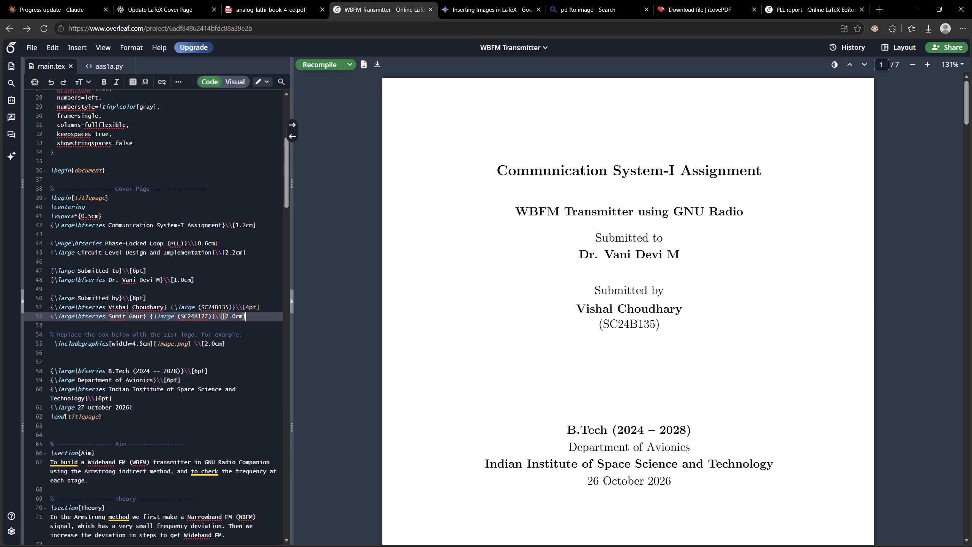
{"action": "key", "text": "BackSpace"}
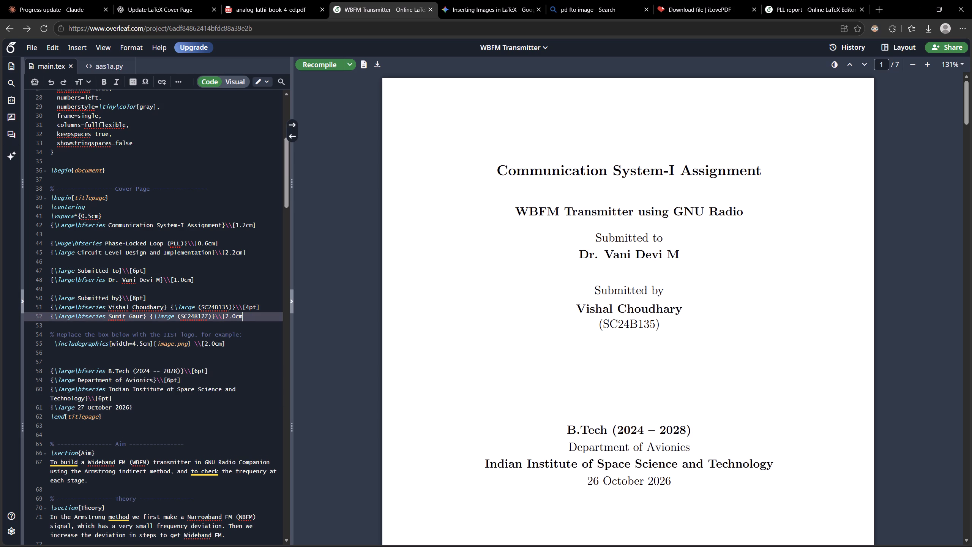
{"action": "key", "text": "BackSpace"}
{"action": "key", "text": "BackSpace"}
{"action": "key", "text": "BackSpace"}
{"action": "key", "text": "BackSpace"}
{"action": "key", "text": "BackSpace"}
{"action": "key", "text": "BackSpace"}
{"action": "key", "text": "BackSpace"}
{"action": "key", "text": "BackSpace"}
{"action": "key", "text": "BackSpace"}
{"action": "key", "text": "BackSpace"}
{"action": "key", "text": "BackSpace"}
{"action": "key", "text": "BackSpace"}
{"action": "key", "text": "BackSpace"}
{"action": "key", "text": "BackSpace"}
{"action": "key", "text": "BackSpace"}
{"action": "key", "text": "BackSpace"}
{"action": "key", "text": "BackSpace"}
{"action": "key", "text": "BackSpace"}
{"action": "key", "text": "BackSpace"}
{"action": "key", "text": "BackSpace"}
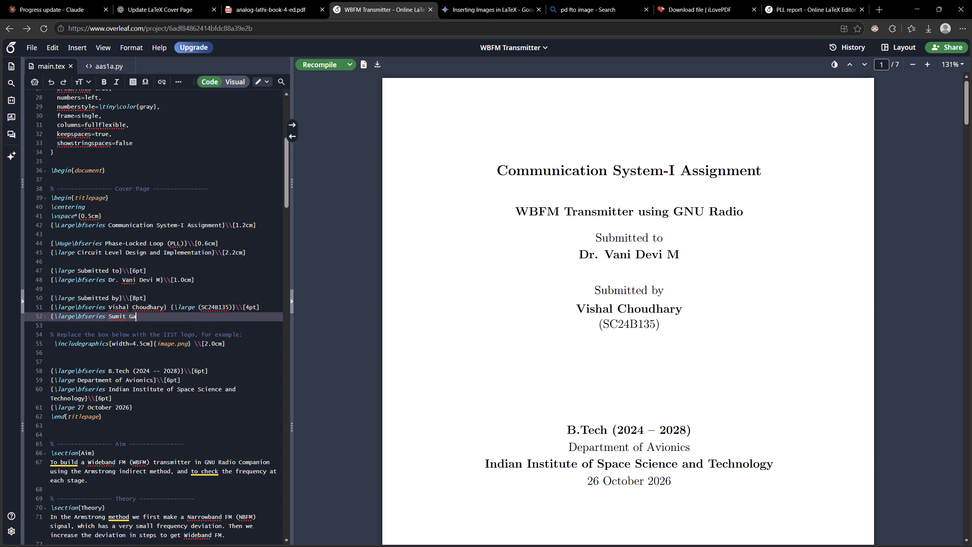
{"action": "key", "text": "BackSpace"}
{"action": "key", "text": "BackSpace"}
{"action": "key", "text": "BackSpace"}
{"action": "key", "text": "BackSpace"}
{"action": "key", "text": "BackSpace"}
{"action": "key", "text": "BackSpace"}
{"action": "key", "text": "BackSpace"}
{"action": "key", "text": "BackSpace"}
{"action": "key", "text": "BackSpace"}
{"action": "key", "text": "BackSpace"}
{"action": "key", "text": "BackSpace"}
{"action": "key", "text": "BackSpace"}
{"action": "key", "text": "BackSpace"}
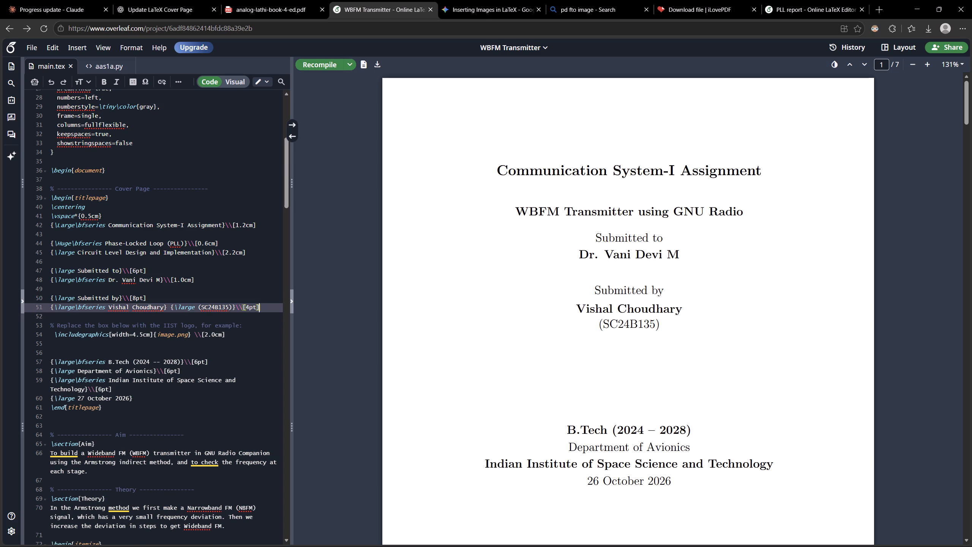
Replace the Phase-Locked Loop (PLL) title text in the titlepage with "WBFM Transmitter using GNU Radio".
{"action": "left_click", "coordinate": [184, 240]}
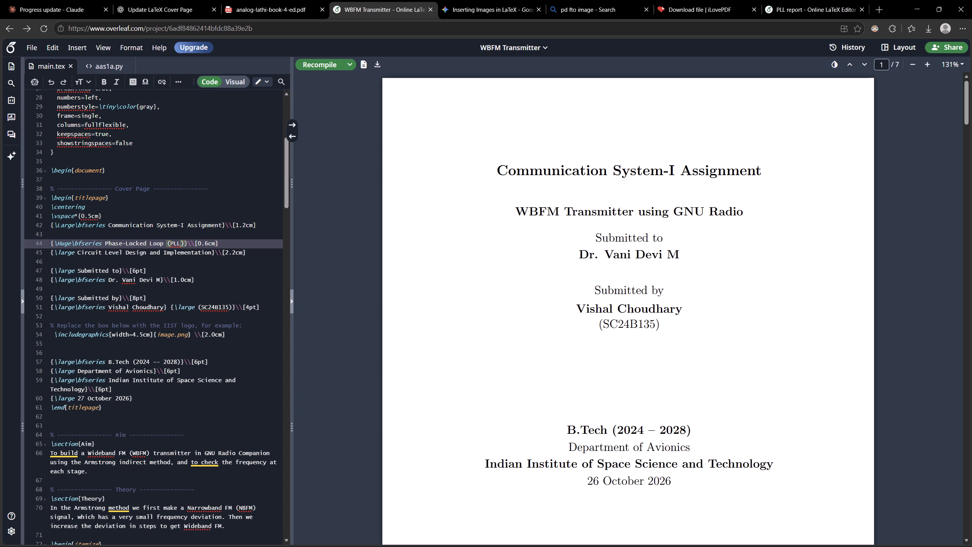
{"action": "key", "text": "BackSpace"}
{"action": "key", "text": "BackSpace"}
{"action": "key", "text": "BackSpace"}
{"action": "key", "text": "BackSpace"}
{"action": "key", "text": "BackSpace"}
{"action": "key", "text": "BackSpace"}
{"action": "key", "text": "BackSpace"}
{"action": "key", "text": "BackSpace"}
{"action": "key", "text": "BackSpace"}
{"action": "key", "text": "BackSpace"}
{"action": "key", "text": "BackSpace"}
{"action": "key", "text": "BackSpace"}
{"action": "key", "text": "BackSpace"}
{"action": "key", "text": "BackSpace"}
{"action": "key", "text": "BackSpace"}
{"action": "key", "text": "BackSpace"}
{"action": "key", "text": "BackSpace"}
{"action": "key", "text": "BackSpace"}
{"action": "key", "text": "BackSpace"}
{"action": "key", "text": "BackSpace"}
{"action": "key", "text": "BackSpace"}
{"action": "key", "text": "BackSpace"}
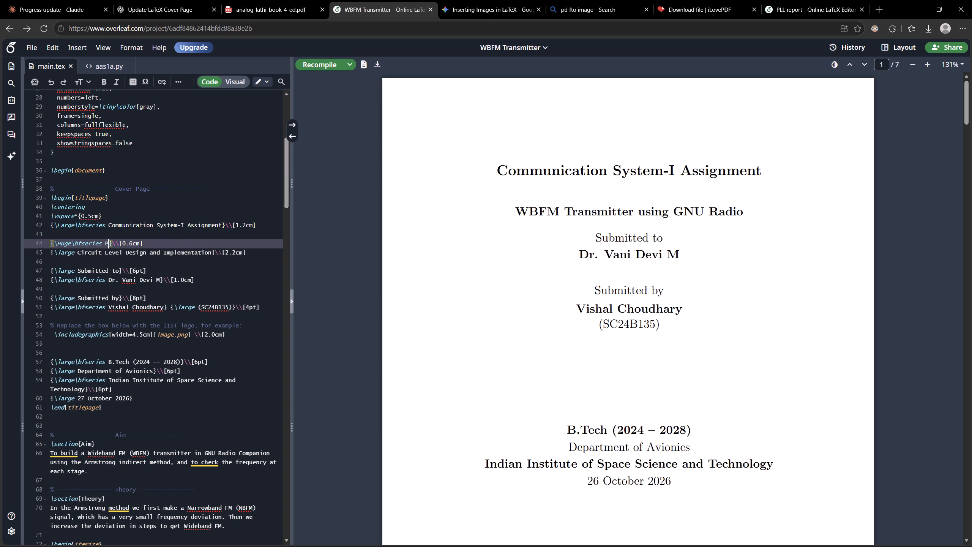
{"action": "key", "text": "BackSpace"}
{"action": "key", "text": "shift+w"}
{"action": "type", "text": "BFM"}
{"action": "key", "text": "space"}
{"action": "type", "text": "Transmissi"}
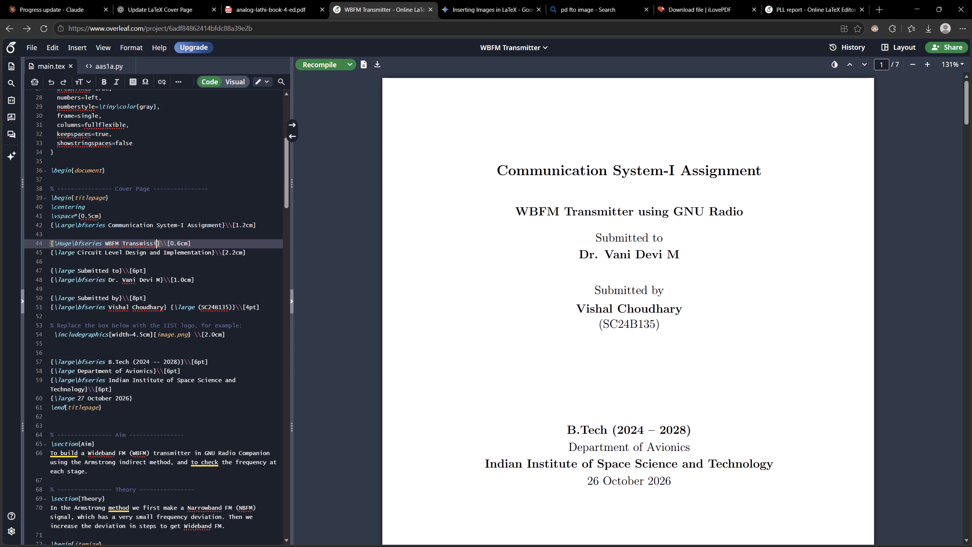
{"action": "key", "text": "BackSpace"}
{"action": "key", "text": "BackSpace"}
{"action": "key", "text": "BackSpace"}
{"action": "type", "text": "tter"}
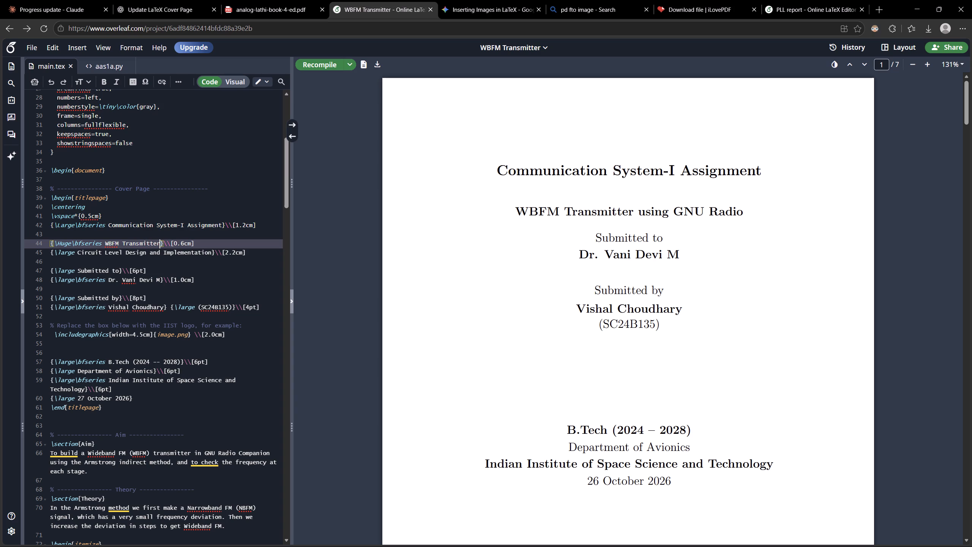
{"action": "key", "text": "space"}
{"action": "type", "text": "using GNU ra"}
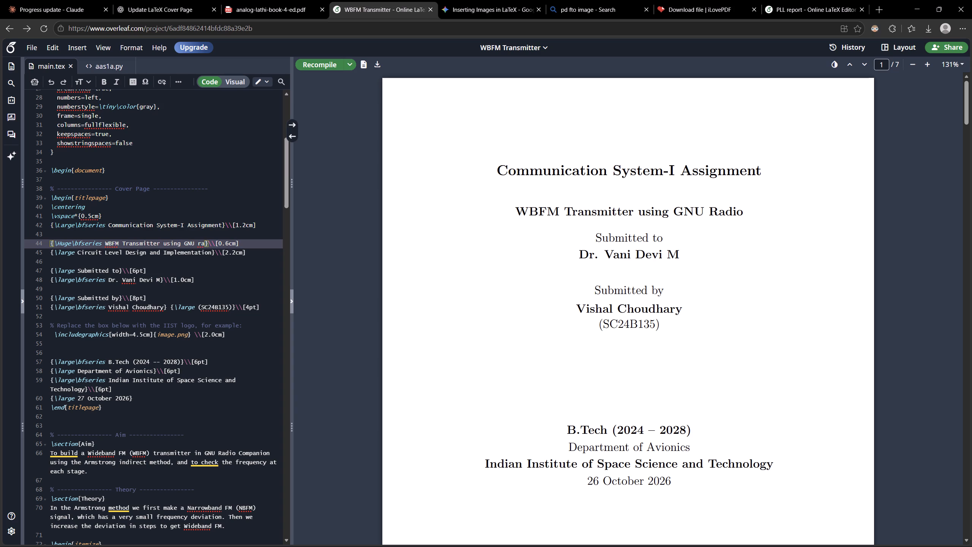
{"action": "key", "text": "BackSpace"}
{"action": "key", "text": "BackSpace"}
{"action": "type", "text": "Radio"}
Delete the "Circuit Level Design and Implementation" subtitle line from the titlepage.
{"action": "left_click", "coordinate": [247, 255]}
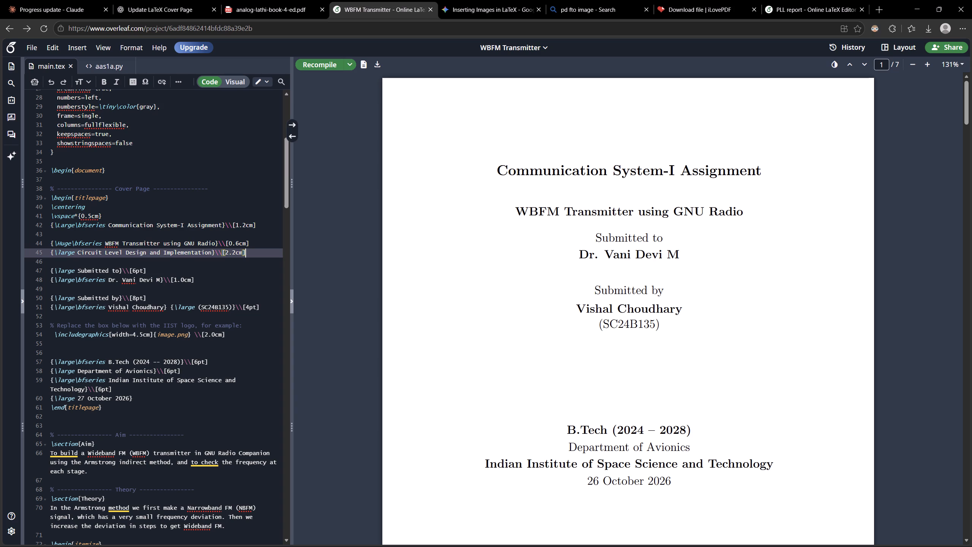
{"action": "key", "text": "BackSpace"}
{"action": "key", "text": "BackSpace"}
{"action": "key", "text": "BackSpace"}
{"action": "key", "text": "BackSpace"}
{"action": "key", "text": "BackSpace"}
{"action": "key", "text": "BackSpace"}
{"action": "key", "text": "BackSpace"}
{"action": "key", "text": "BackSpace"}
{"action": "key", "text": "BackSpace"}
{"action": "key", "text": "BackSpace"}
{"action": "key", "text": "BackSpace"}
{"action": "key", "text": "BackSpace"}
{"action": "key", "text": "BackSpace"}
{"action": "key", "text": "BackSpace"}
{"action": "key", "text": "BackSpace"}
{"action": "key", "text": "BackSpace"}
{"action": "key", "text": "BackSpace"}
{"action": "key", "text": "BackSpace"}
{"action": "key", "text": "BackSpace"}
{"action": "key", "text": "BackSpace"}
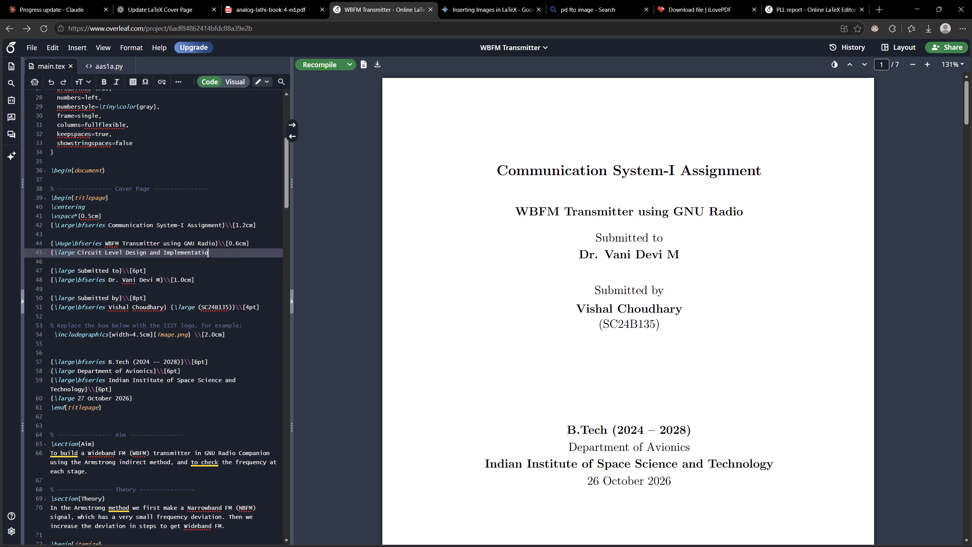
{"action": "key", "text": "BackSpace"}
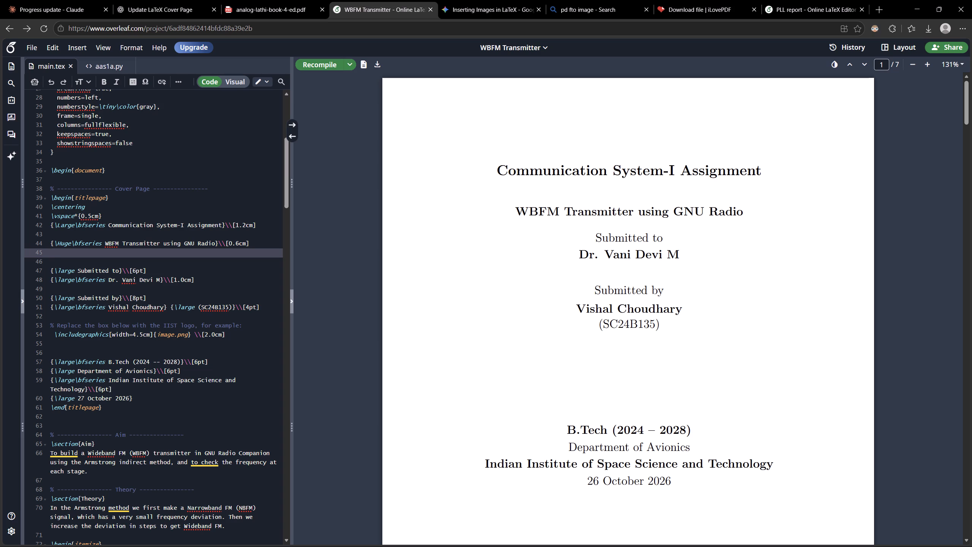
Download the logo file image.png from the PLL report project, and return to the WBFM Transmitter project.
{"action": "left_click", "coordinate": [810, 0]}
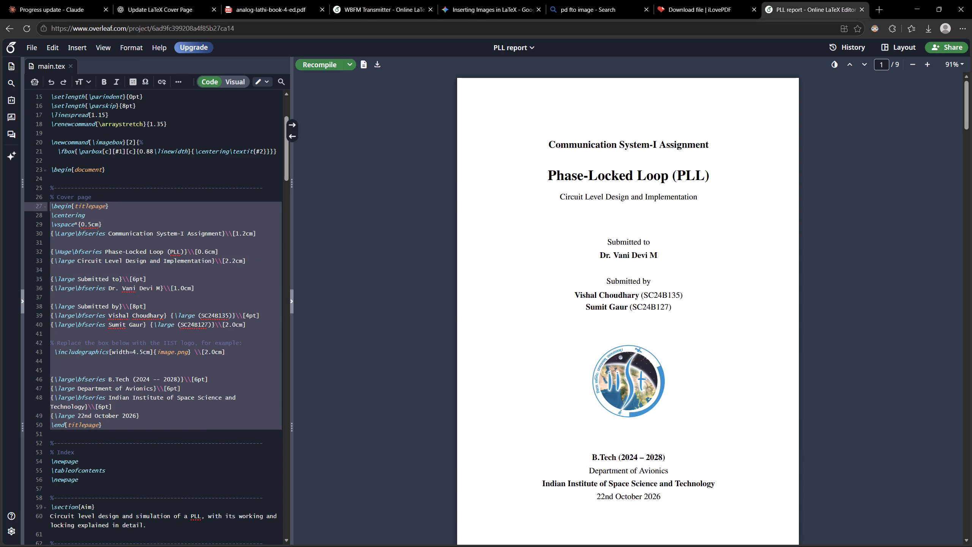
{"action": "left_click", "coordinate": [13, 68]}
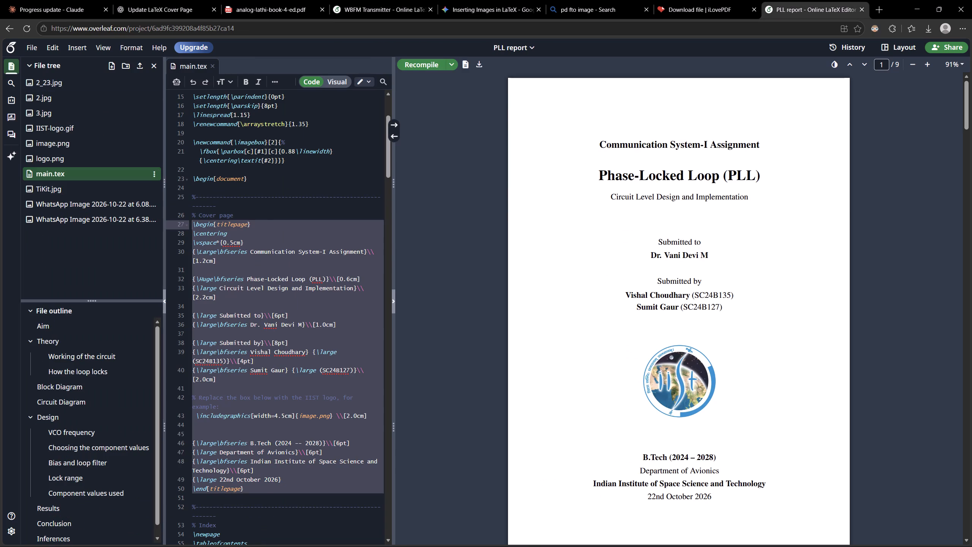
{"action": "left_click", "coordinate": [66, 147]}
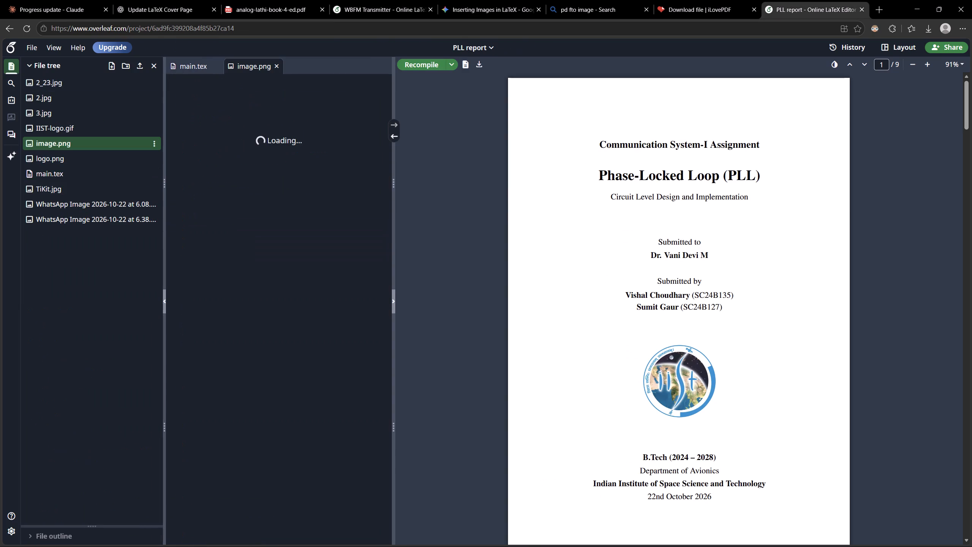
{"action": "left_click", "coordinate": [152, 142]}
{"action": "left_click", "coordinate": [171, 178]}
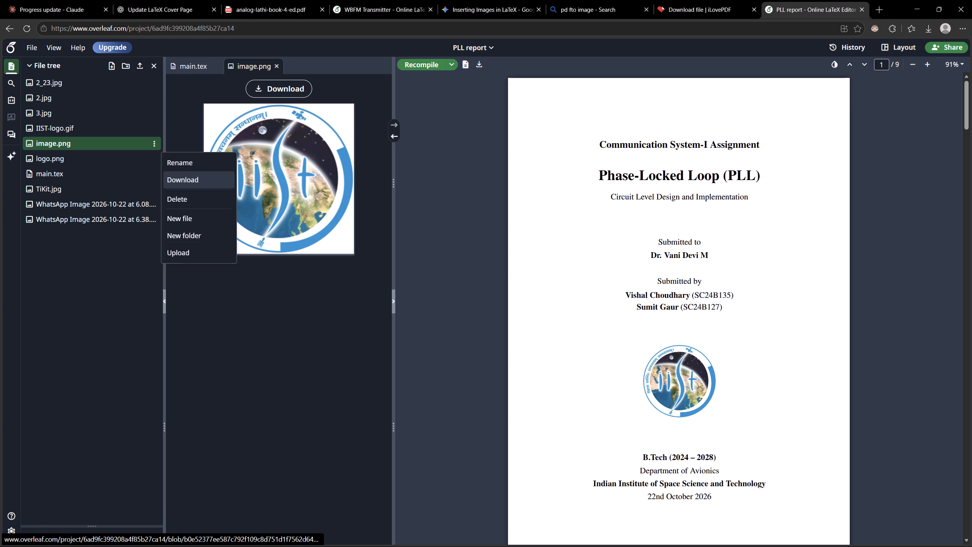
{"action": "left_click", "coordinate": [166, 7]}
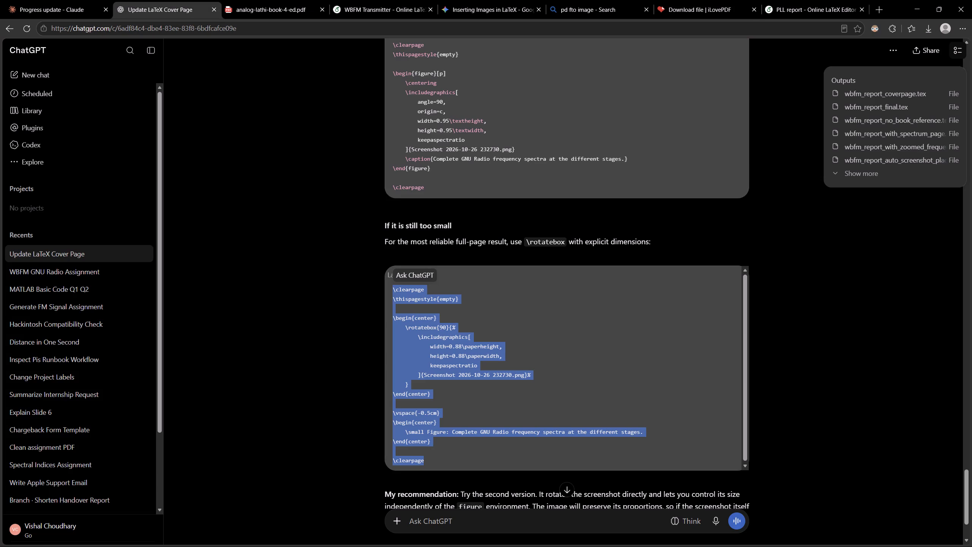
{"action": "left_click", "coordinate": [363, 2]}
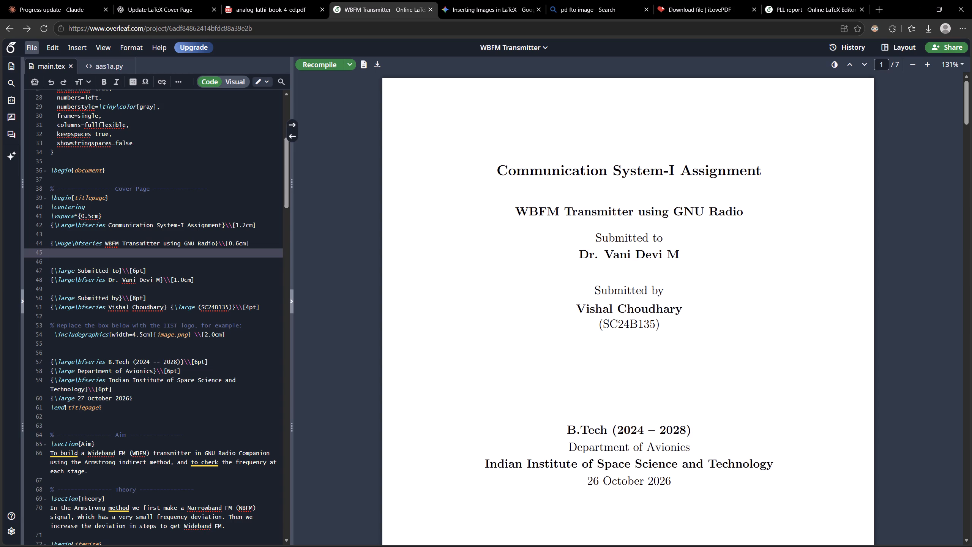
Upload the downloaded logo file image.png into the WBFM Transmitter project.
{"action": "left_click", "coordinate": [35, 51]}
{"action": "left_click", "coordinate": [50, 97]}
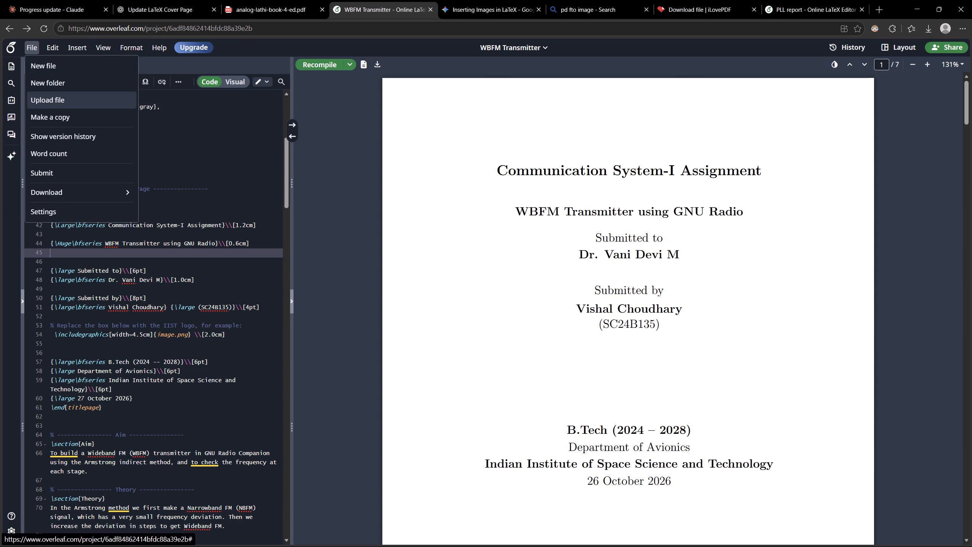
{"action": "left_click", "coordinate": [923, 32]}
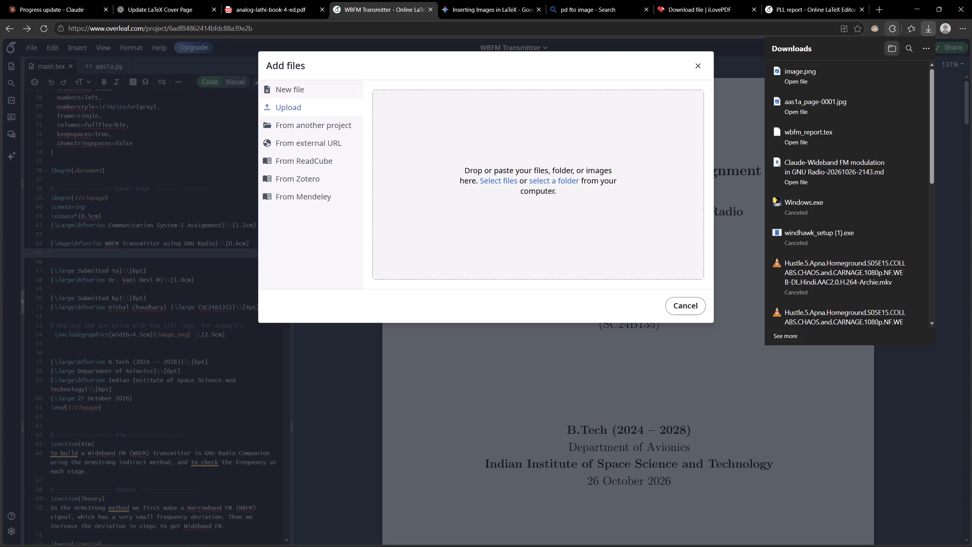
{"action": "left_click_drag", "start_coordinate": [830, 81], "coordinate": [640, 79]}
{"action": "left_click_drag", "start_coordinate": [811, 76], "coordinate": [674, 86]}
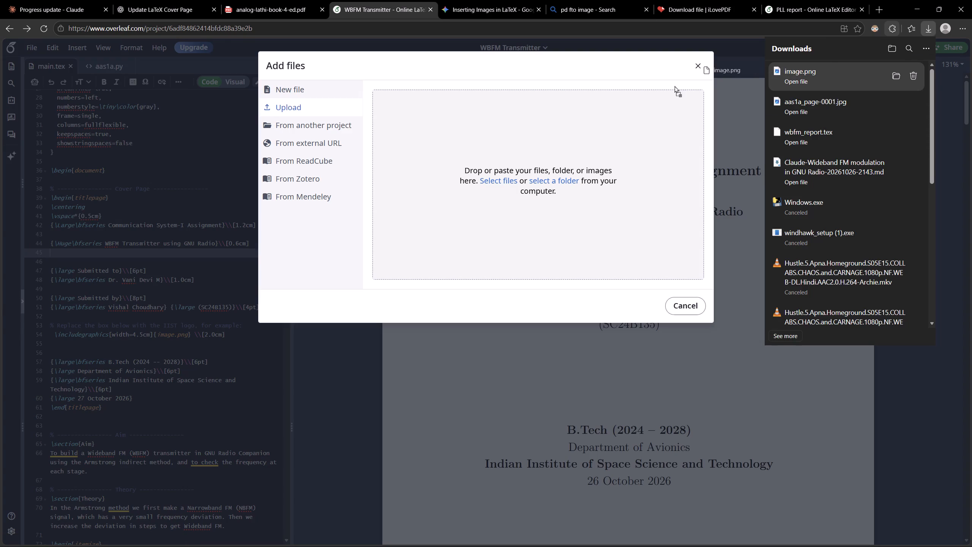
{"action": "left_click_drag", "start_coordinate": [674, 86], "coordinate": [579, 182]}
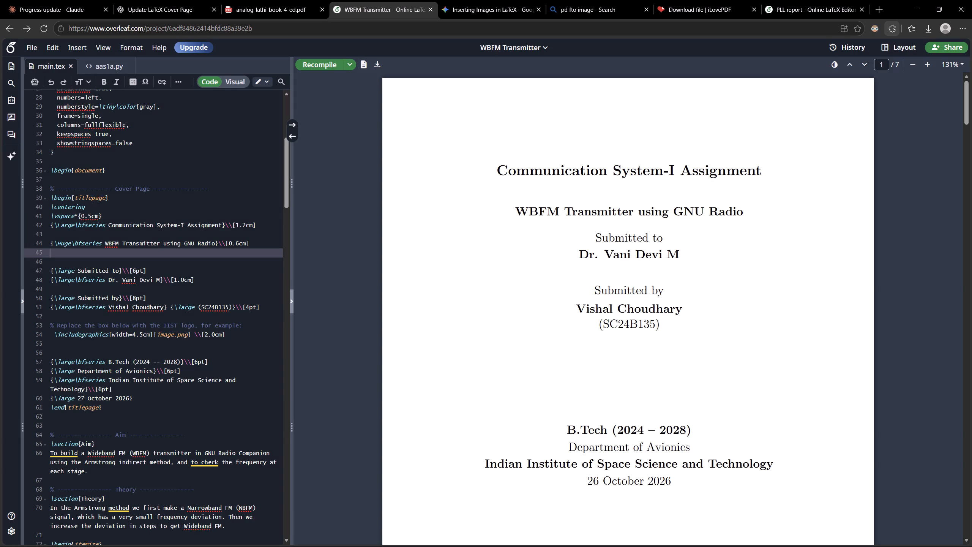
Recompile the report and check the logo and text layout on the cover page.
{"action": "left_click", "coordinate": [304, 64]}
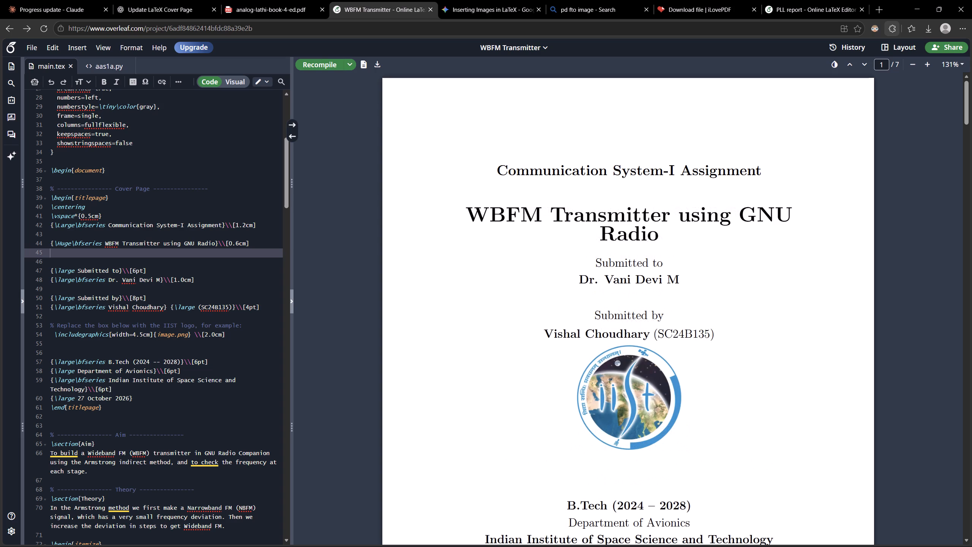
{"action": "scroll", "coordinate": [570, 294], "scroll_direction": "down", "scroll_amount": 5}
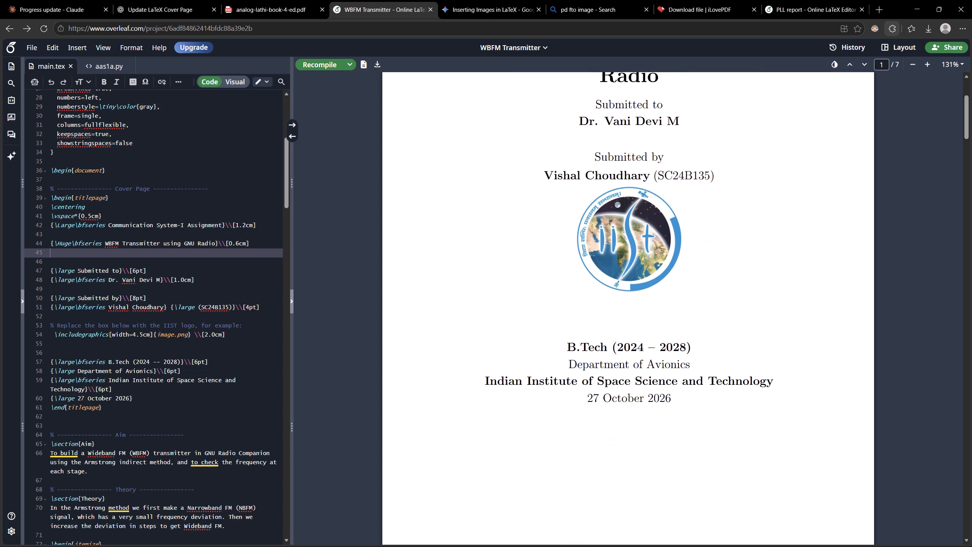
{"action": "scroll", "coordinate": [570, 294], "scroll_direction": "up", "scroll_amount": 5}
{"action": "scroll", "coordinate": [508, 345], "scroll_direction": "down", "scroll_amount": 8}
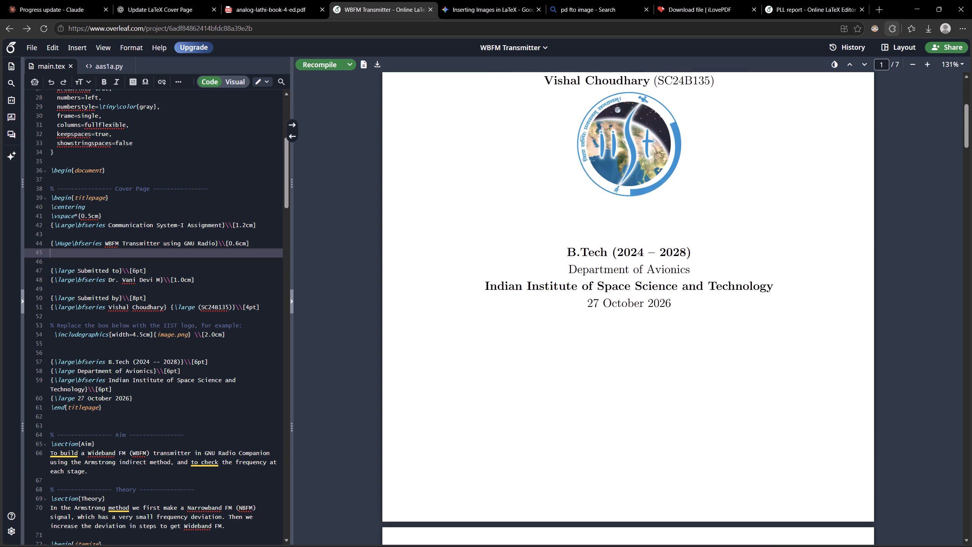
{"action": "scroll", "coordinate": [508, 362], "scroll_direction": "up", "scroll_amount": 8}
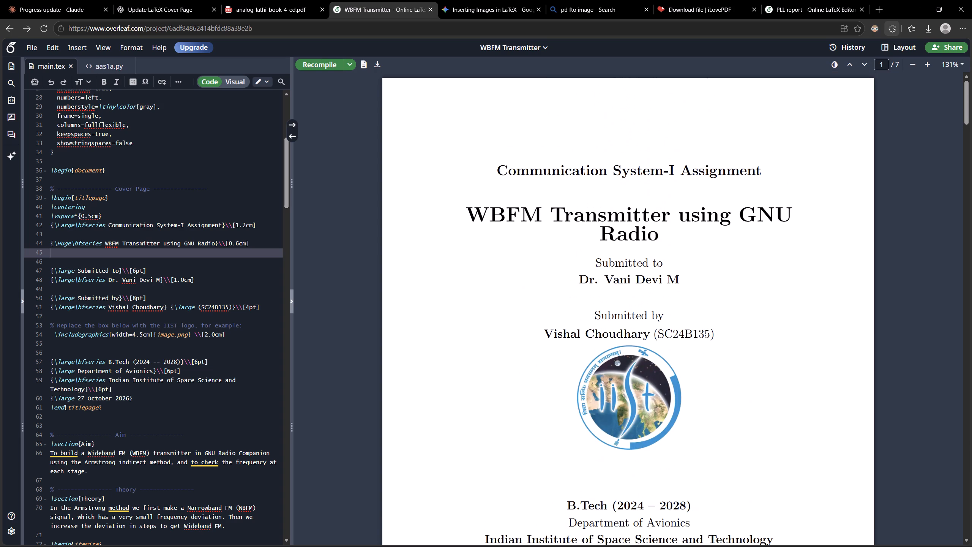
Insert a \vspace{3cm} line between the WBFM Transmitter title and the Submitted to line in the titlepage.
{"action": "left_click", "coordinate": [124, 263]}
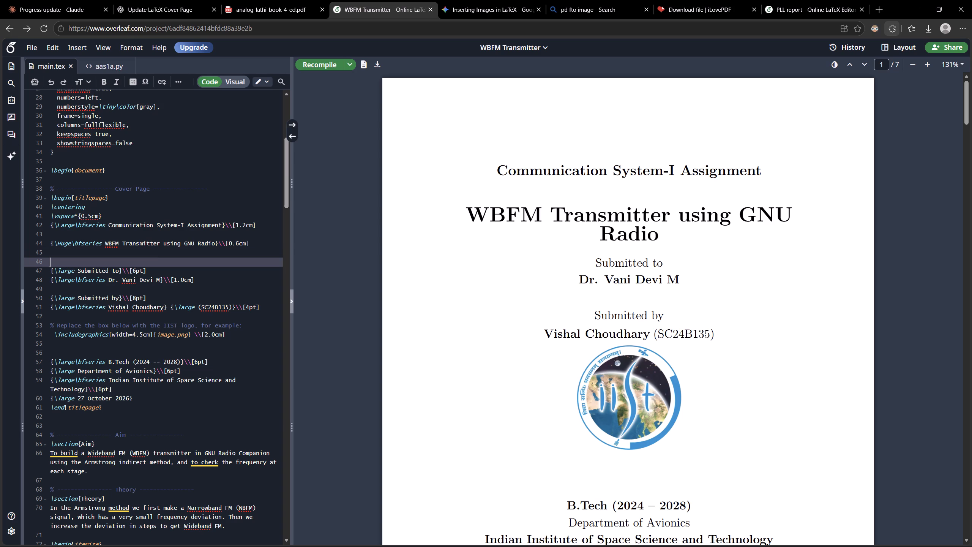
{"action": "left_click", "coordinate": [85, 253]}
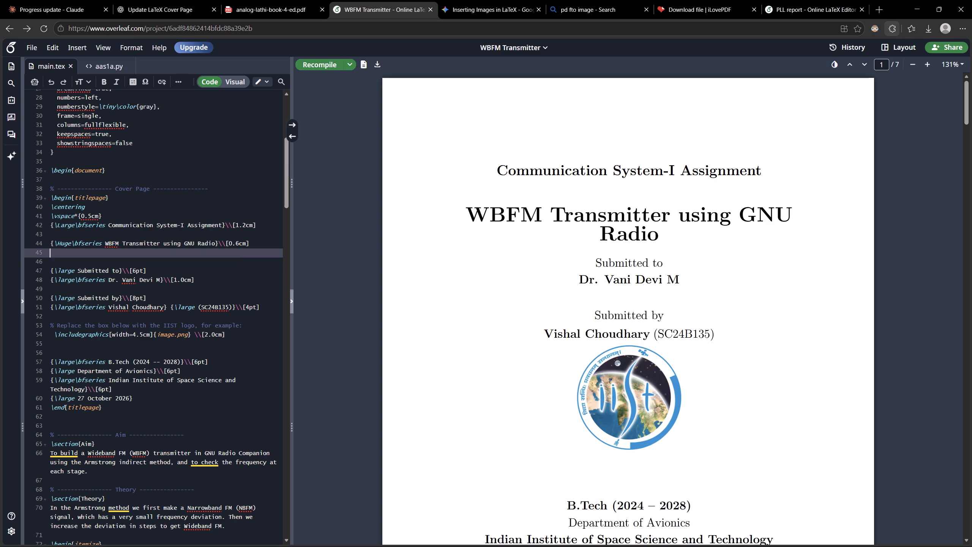
{"action": "type", "text": "-vs"}
{"action": "key", "text": "BackSpace"}
{"action": "key", "text": "BackSpace"}
{"action": "key", "text": "BackSpace"}
{"action": "key", "text": "Return"}
{"action": "key", "text": "backslash"}
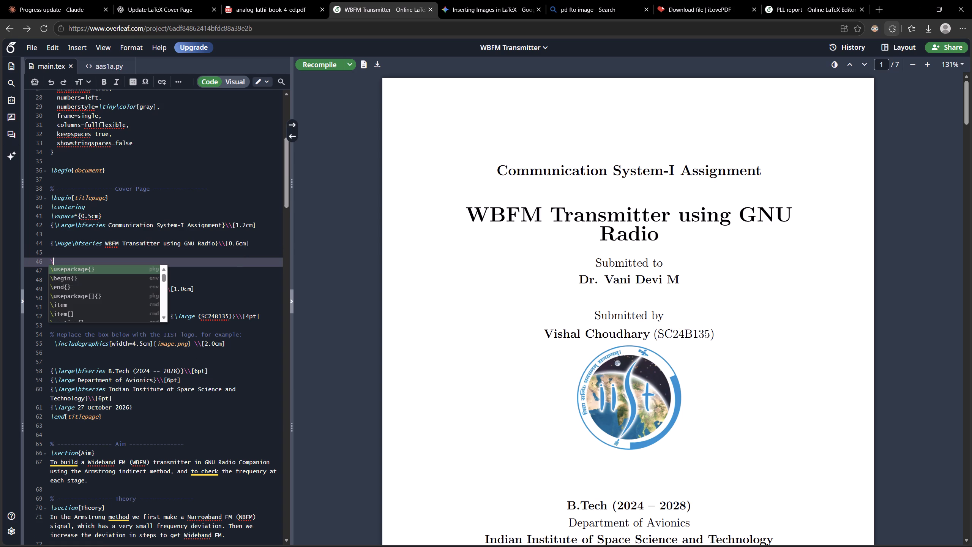
{"action": "type", "text": "vsa"}
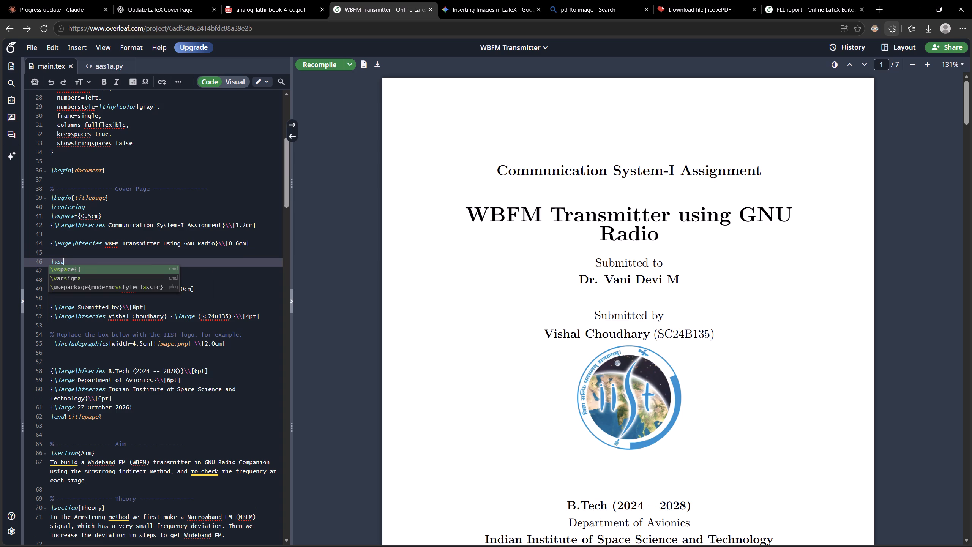
{"action": "key", "text": "Return"}
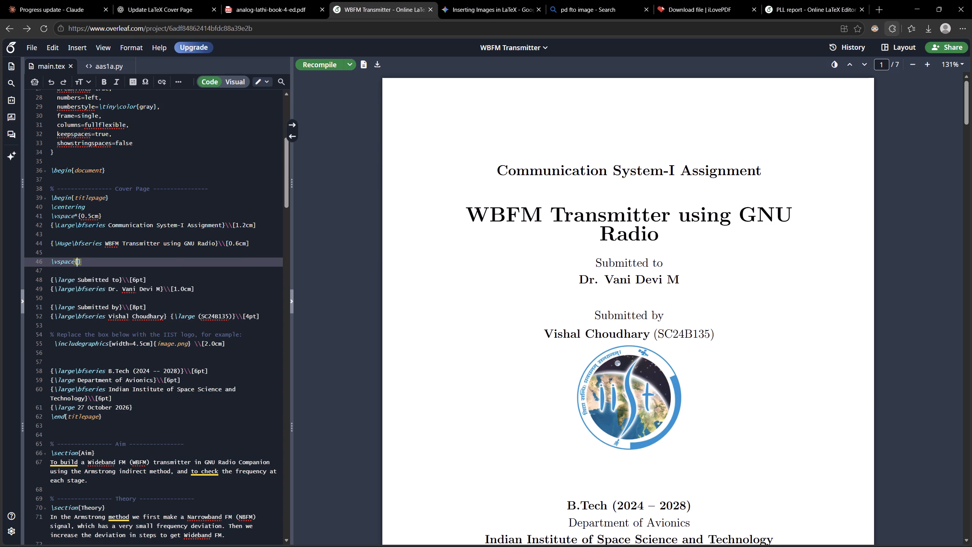
{"action": "key", "text": "3"}
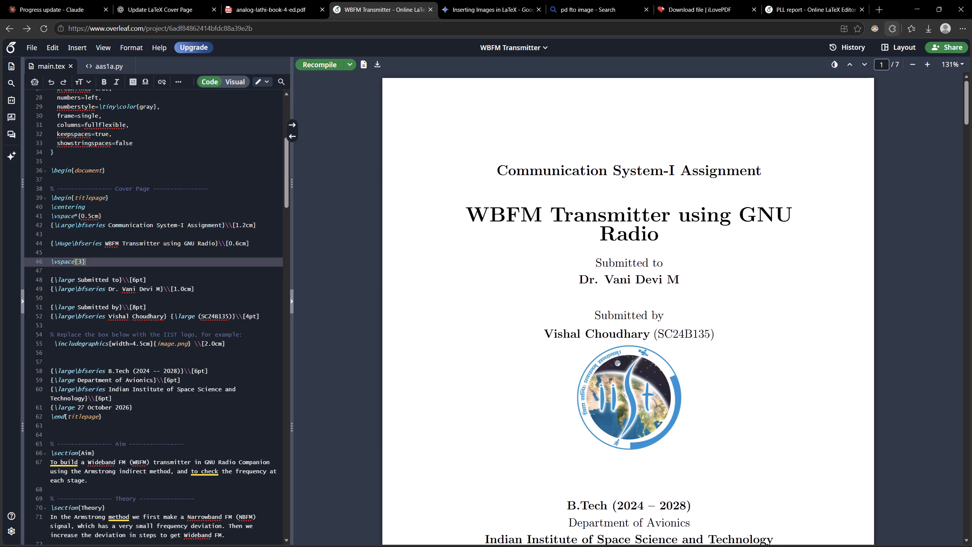
{"action": "type", "text": "cm"}
Recompile the report and check the cover page spacing below the title.
{"action": "left_click", "coordinate": [309, 68]}
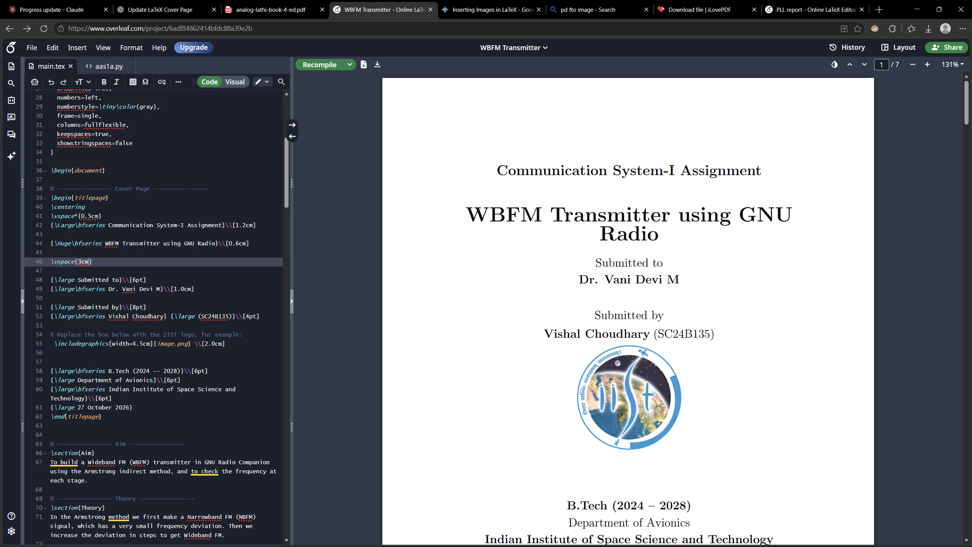
{"action": "scroll", "coordinate": [635, 280], "scroll_direction": "down", "scroll_amount": 13}
{"action": "scroll", "coordinate": [635, 280], "scroll_direction": "up", "scroll_amount": 10}
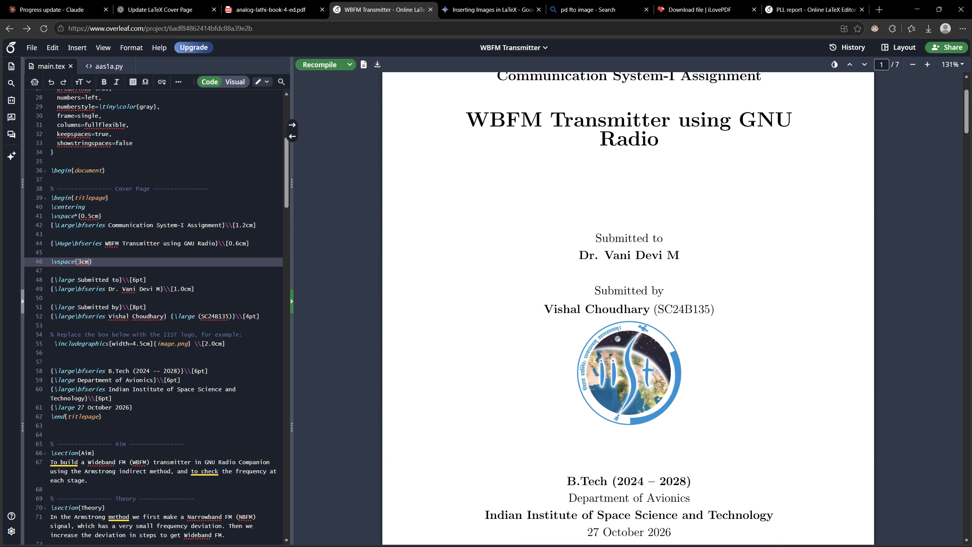
Insert \vspace{1.5cm} on the empty line between the student's name line and the logo comment.
{"action": "left_click", "coordinate": [65, 329]}
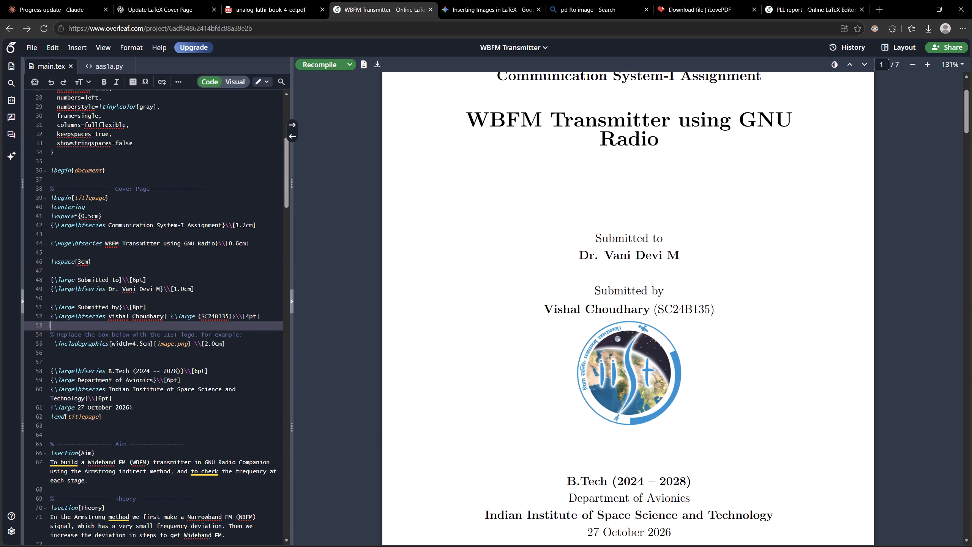
{"action": "type", "text": "\\vspace"}
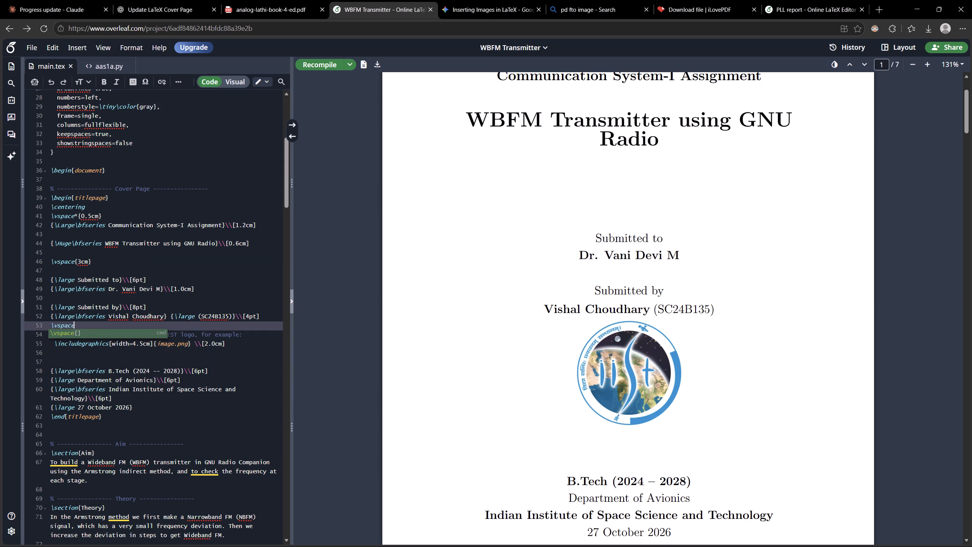
{"action": "key", "text": "Return"}
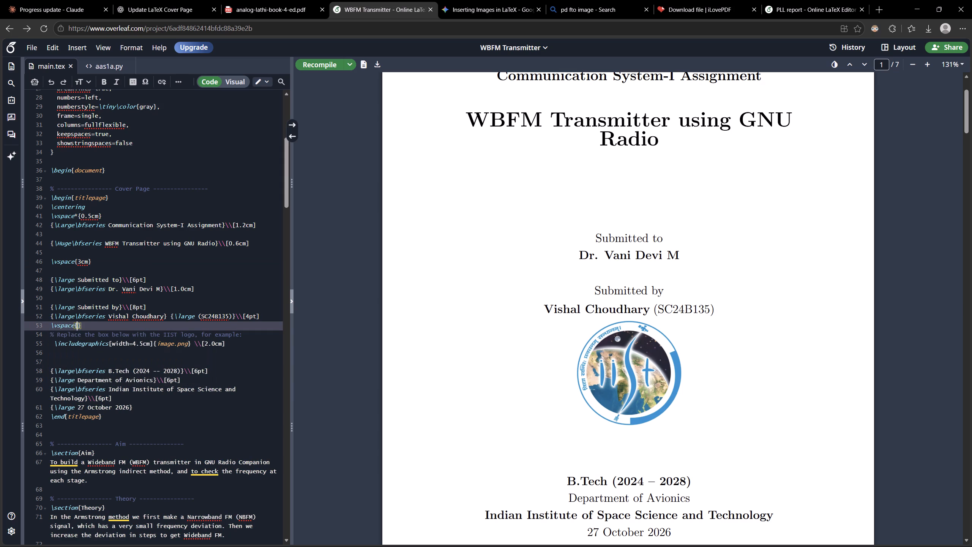
{"action": "key", "text": "1"}
{"action": "type", "text": ".5"}
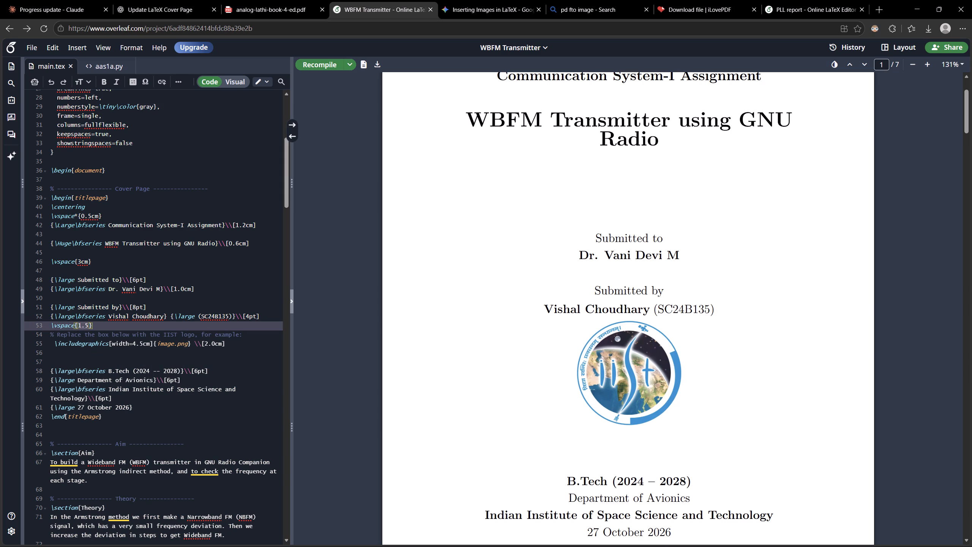
{"action": "type", "text": "cm"}
Recompile the report and check the cover page spacing around the logo.
{"action": "left_click", "coordinate": [327, 59]}
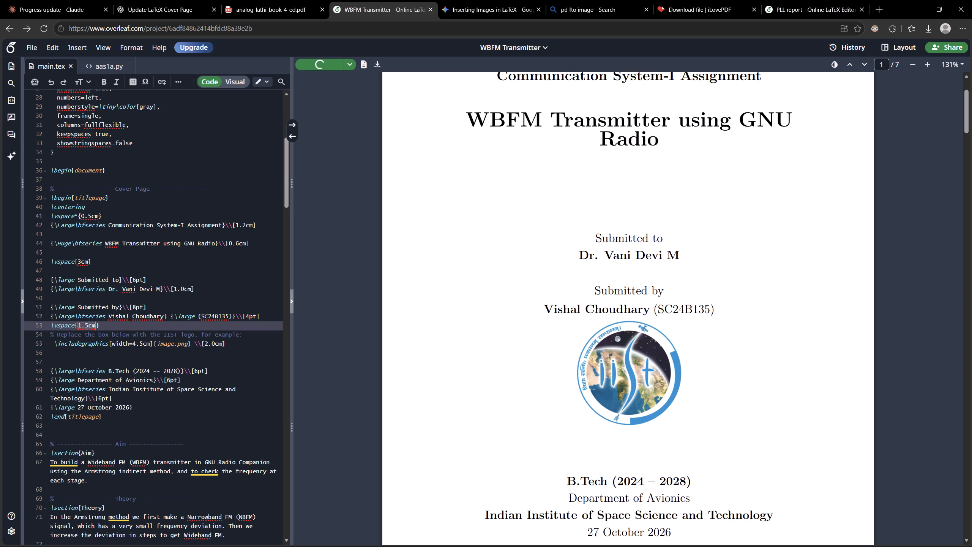
{"action": "scroll", "coordinate": [587, 354], "scroll_direction": "down", "scroll_amount": 2}
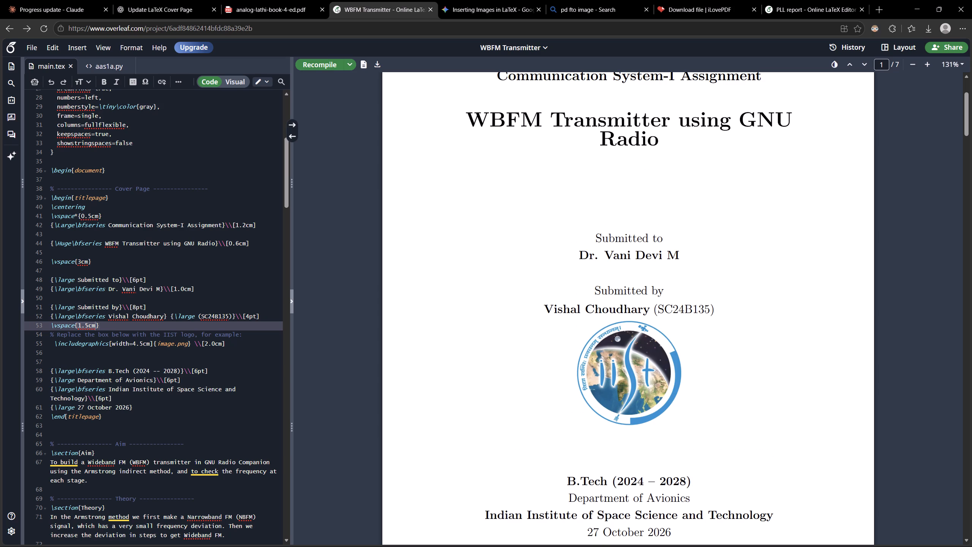
{"action": "scroll", "coordinate": [587, 354], "scroll_direction": "down", "scroll_amount": 3}
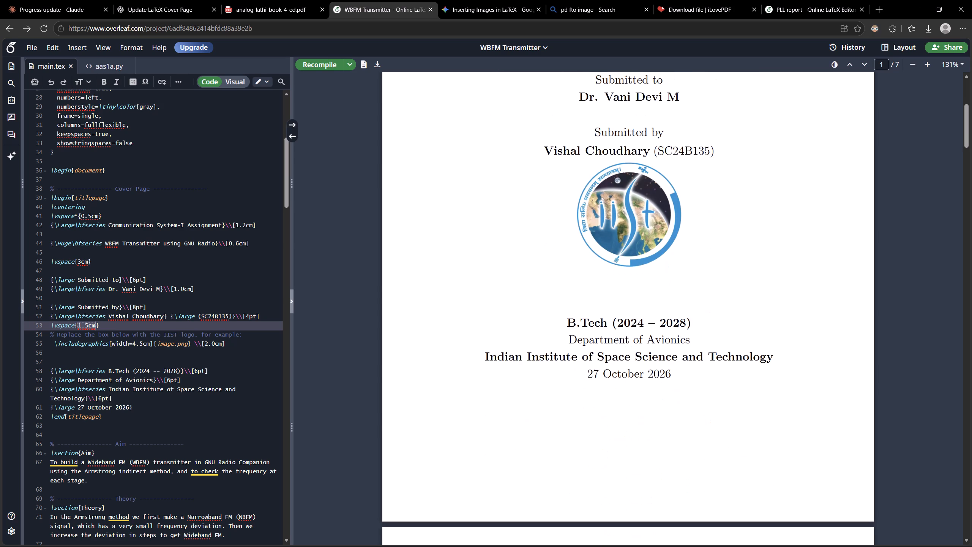
{"action": "scroll", "coordinate": [587, 354], "scroll_direction": "up", "scroll_amount": 4}
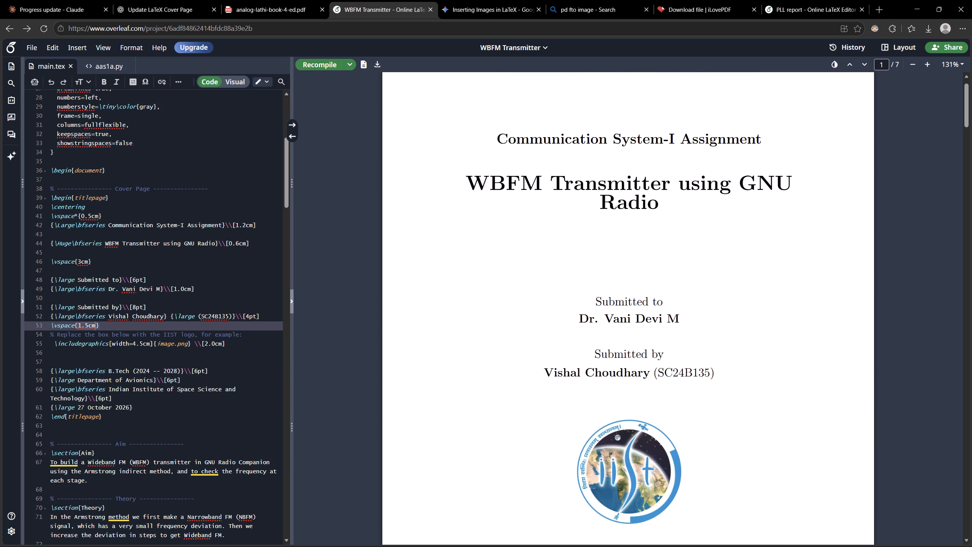
{"action": "scroll", "coordinate": [639, 281], "scroll_direction": "up", "scroll_amount": 4}
{"action": "scroll", "coordinate": [639, 281], "scroll_direction": "down", "scroll_amount": 8}
{"action": "scroll", "coordinate": [639, 281], "scroll_direction": "up", "scroll_amount": 6}
{"action": "scroll", "coordinate": [639, 281], "scroll_direction": "down", "scroll_amount": 4}
{"action": "scroll", "coordinate": [639, 281], "scroll_direction": "up", "scroll_amount": 4}
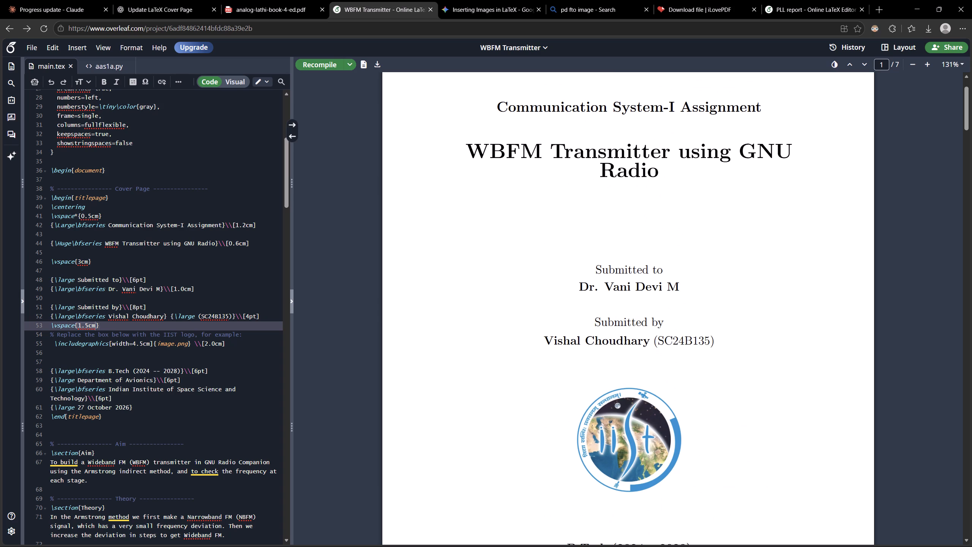
{"action": "scroll", "coordinate": [635, 213], "scroll_direction": "up", "scroll_amount": 2}
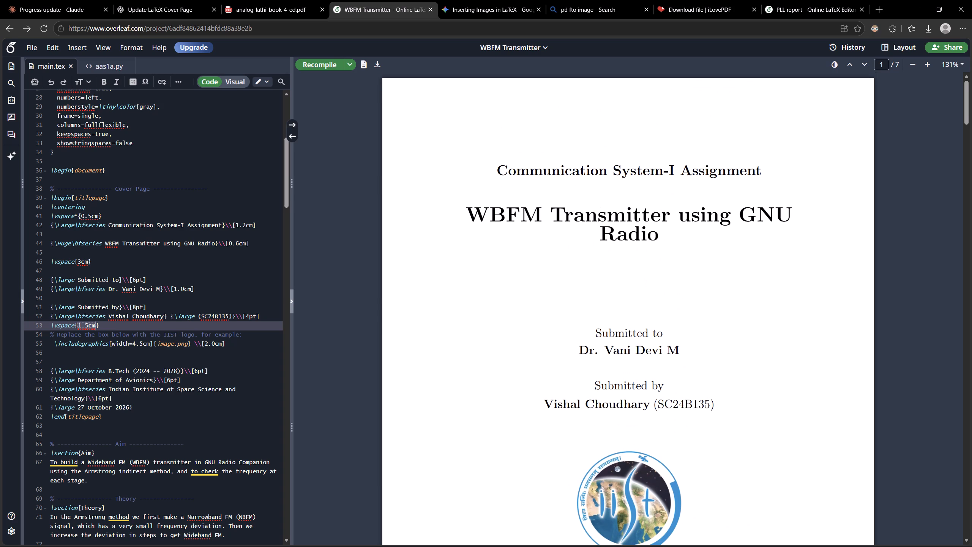
Insert \vspace{1cm} on the empty line between the Communication System-I Assignment line and the WBFM Transmitter title line.
{"action": "left_click", "coordinate": [262, 221]}
{"action": "left_click", "coordinate": [257, 231]}
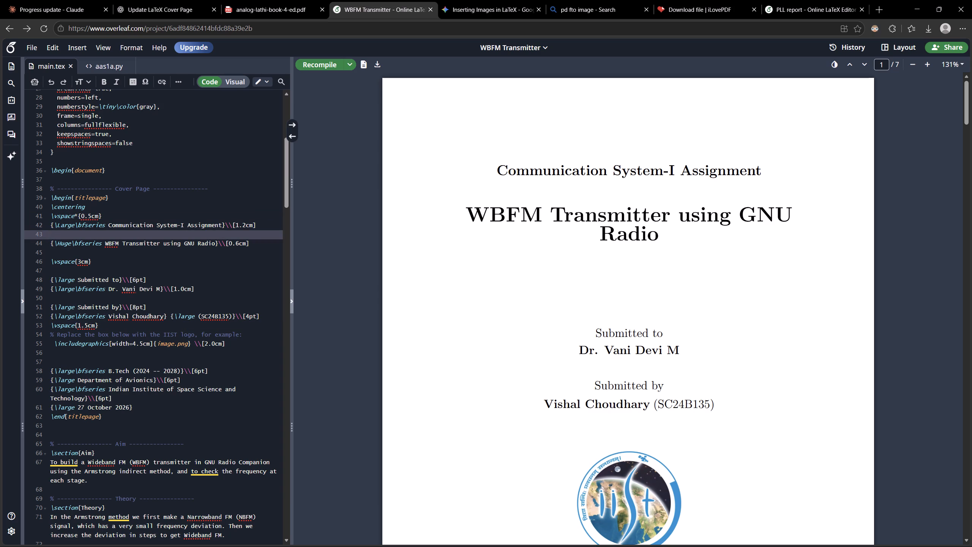
{"action": "type", "text": "vspace"}
{"action": "key", "text": "BackSpace"}
{"action": "key", "text": "BackSpace"}
{"action": "key", "text": "BackSpace"}
{"action": "key", "text": "BackSpace"}
{"action": "key", "text": "BackSpace"}
{"action": "key", "text": "BackSpace"}
{"action": "key", "text": "BackSpace"}
{"action": "key", "text": "Return"}
{"action": "key", "text": "backslash"}
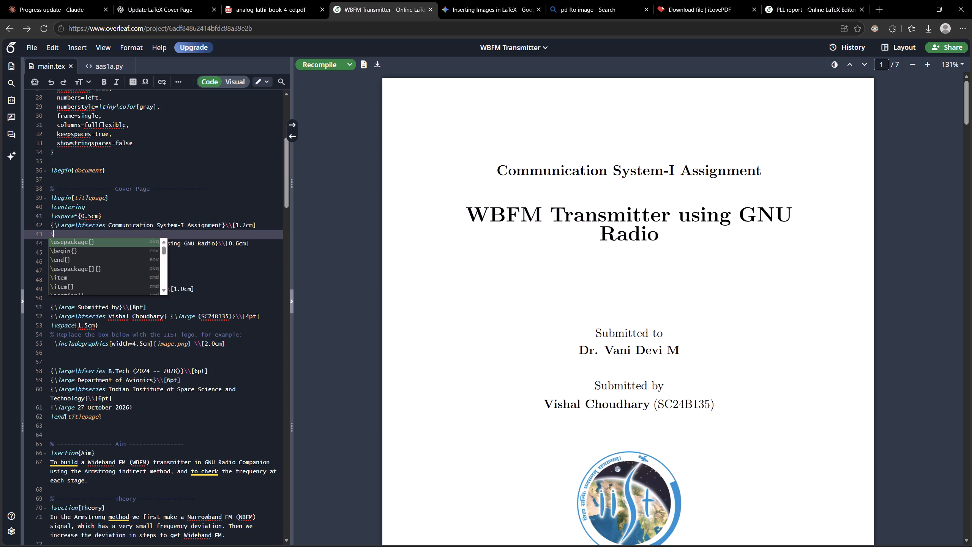
{"action": "type", "text": "vs[a"}
{"action": "key", "text": "BackSpace"}
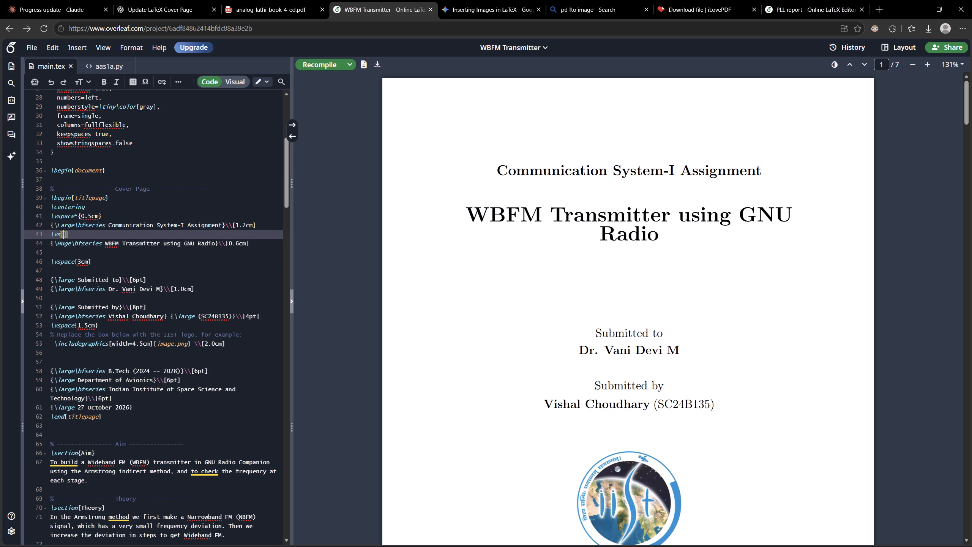
{"action": "type", "text": "pace"}
{"action": "key", "text": "BackSpace"}
{"action": "key", "text": "BackSpace"}
{"action": "key", "text": "BackSpace"}
{"action": "key", "text": "BackSpace"}
{"action": "key", "text": "BackSpace"}
{"action": "type", "text": "pa"}
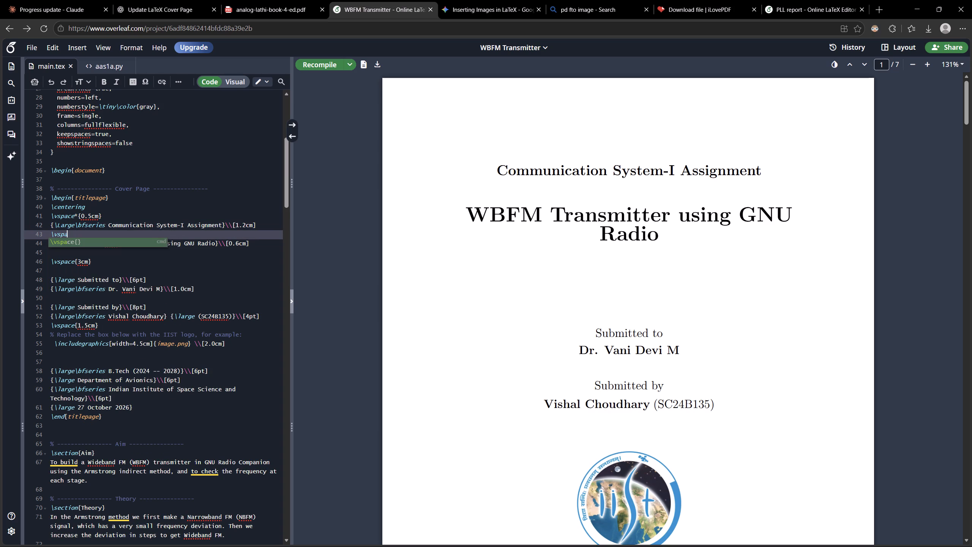
{"action": "key", "text": "Return"}
{"action": "key", "text": "1"}
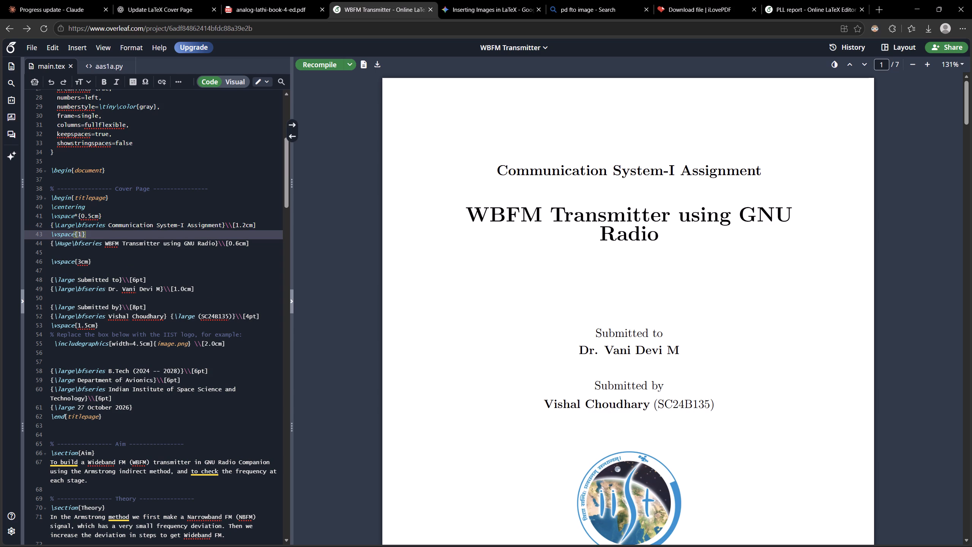
{"action": "type", "text": "cm"}
Recompile the report and check the cover page spacing from the title down to the logo.
{"action": "left_click", "coordinate": [315, 68]}
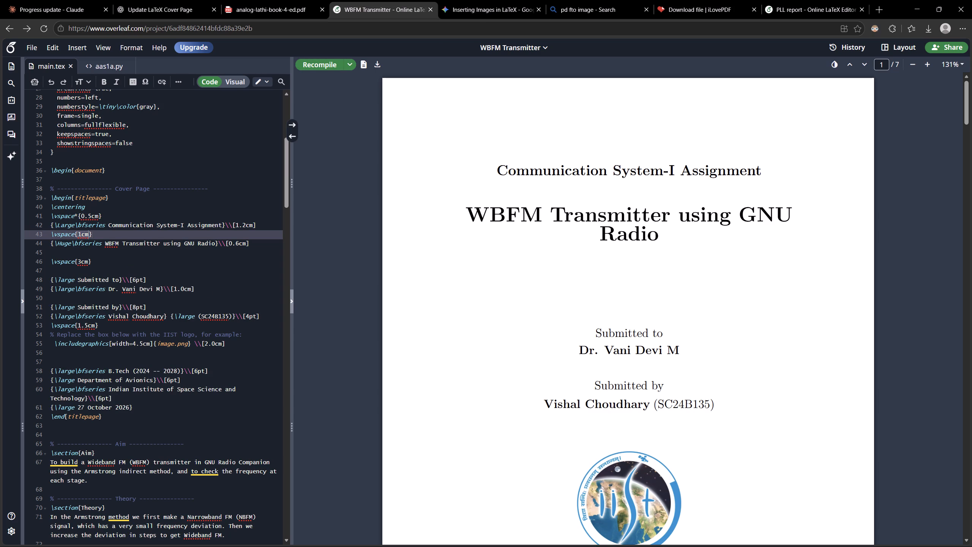
{"action": "scroll", "coordinate": [661, 247], "scroll_direction": "up", "scroll_amount": 3}
{"action": "scroll", "coordinate": [661, 247], "scroll_direction": "down", "scroll_amount": 5}
{"action": "scroll", "coordinate": [630, 288], "scroll_direction": "down", "scroll_amount": 7}
{"action": "scroll", "coordinate": [682, 338], "scroll_direction": "up", "scroll_amount": 8}
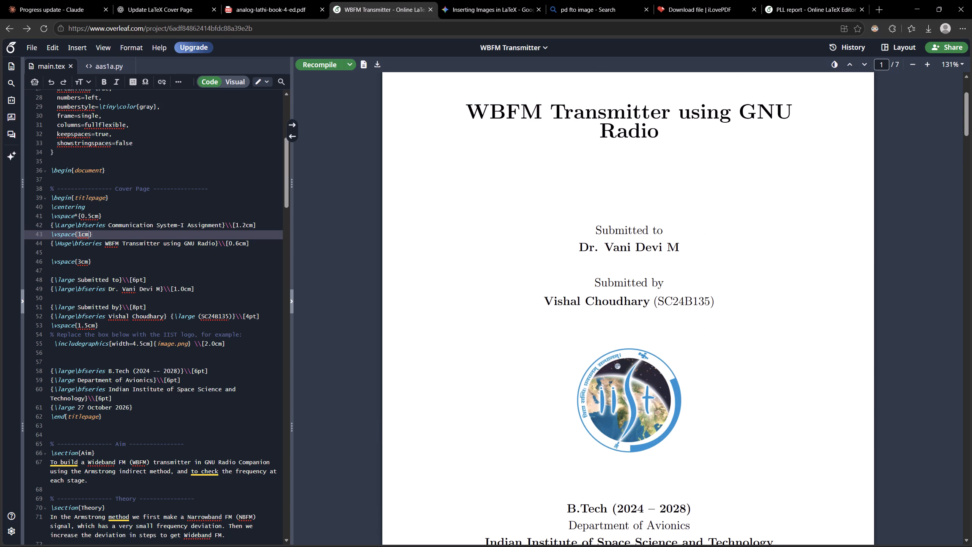
Set the \vspace below the WBFM Transmitter title to 2cm and recompile the report to check the cover page.
{"action": "left_click", "coordinate": [80, 261]}
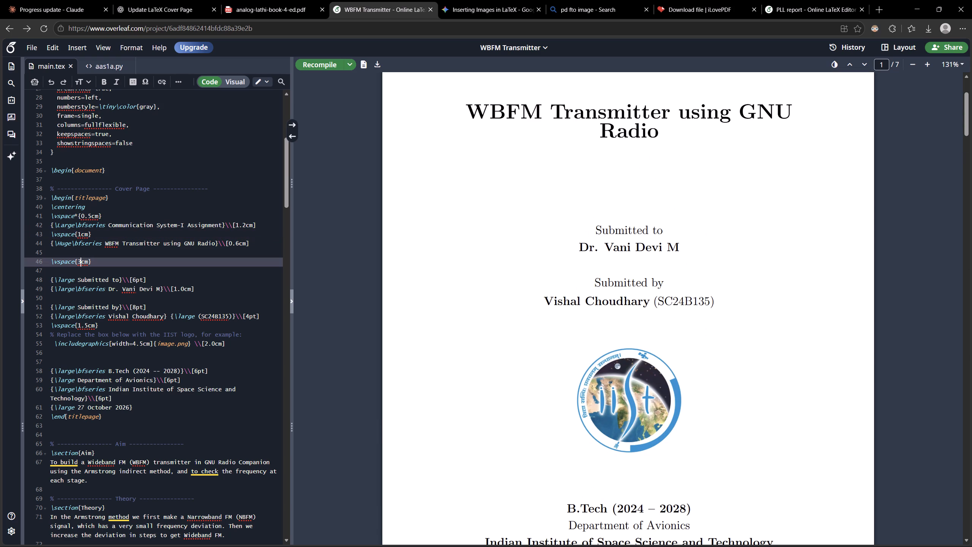
{"action": "key", "text": "BackSpace"}
{"action": "key", "text": "2"}
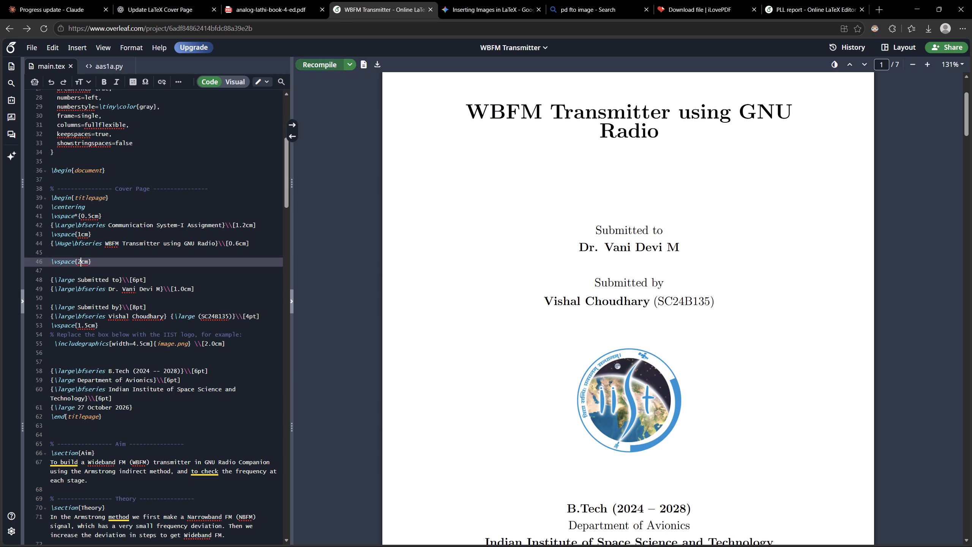
{"action": "left_click", "coordinate": [315, 69]}
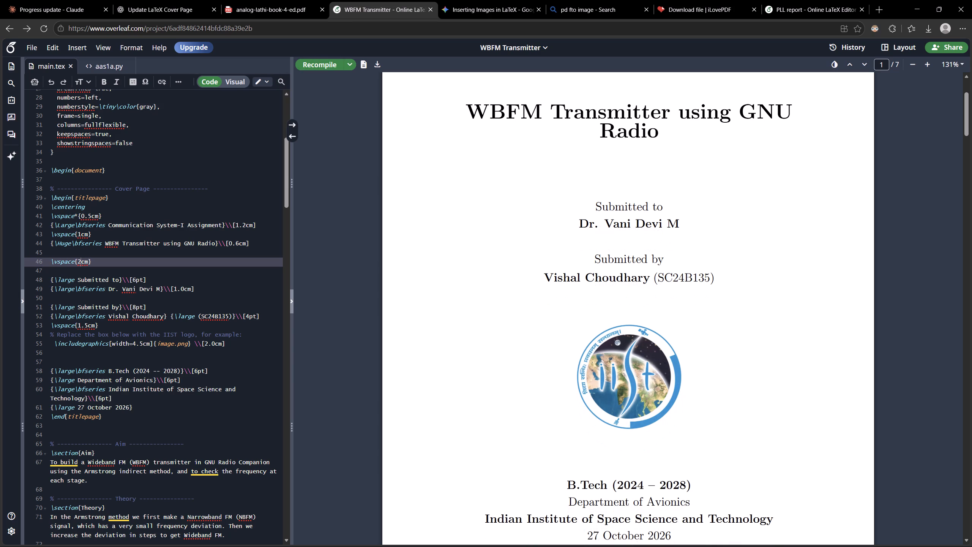
{"action": "scroll", "coordinate": [593, 188], "scroll_direction": "up", "scroll_amount": 7}
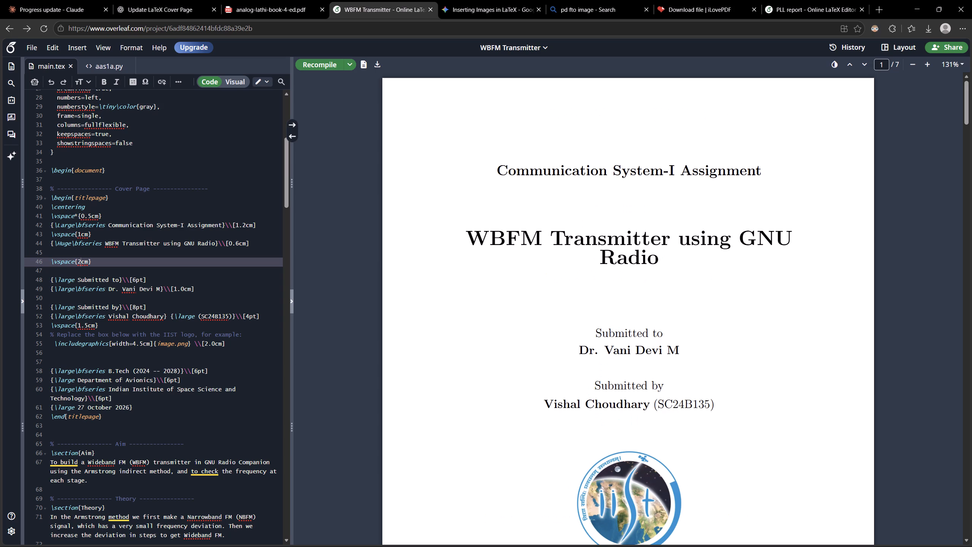
{"action": "scroll", "coordinate": [593, 188], "scroll_direction": "down", "scroll_amount": 17}
{"action": "scroll", "coordinate": [593, 188], "scroll_direction": "down", "scroll_amount": 20}
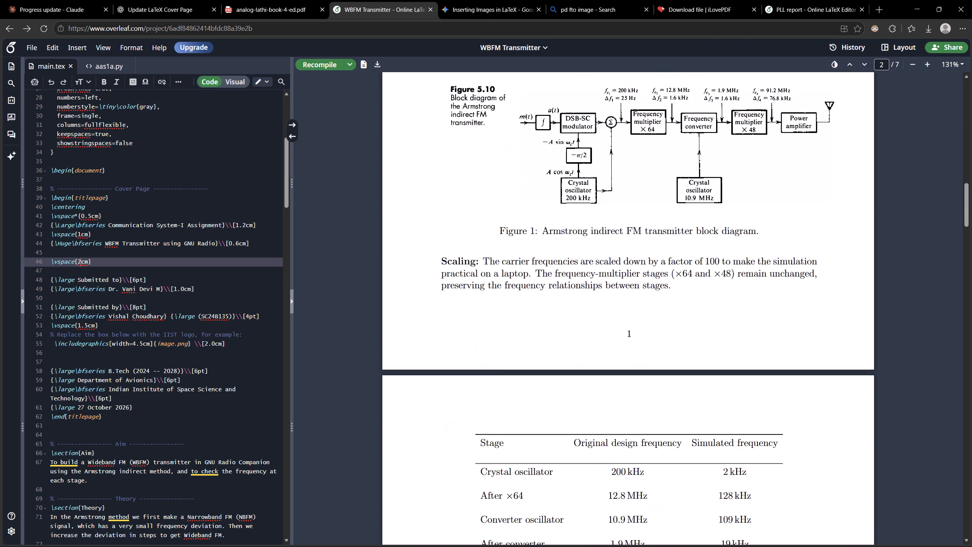
{"action": "scroll", "coordinate": [593, 188], "scroll_direction": "down", "scroll_amount": 20}
{"action": "scroll", "coordinate": [593, 188], "scroll_direction": "down", "scroll_amount": 20}
{"action": "scroll", "coordinate": [593, 188], "scroll_direction": "down", "scroll_amount": 19}
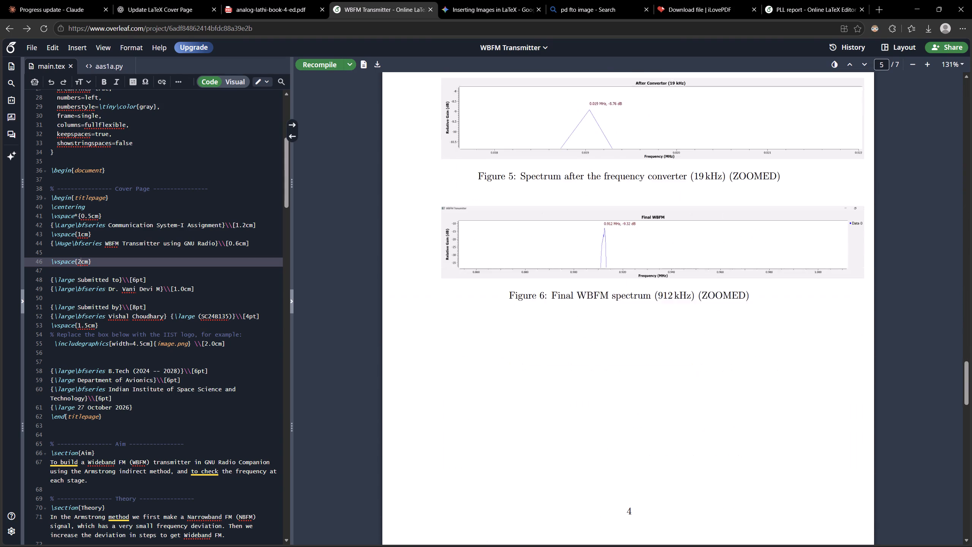
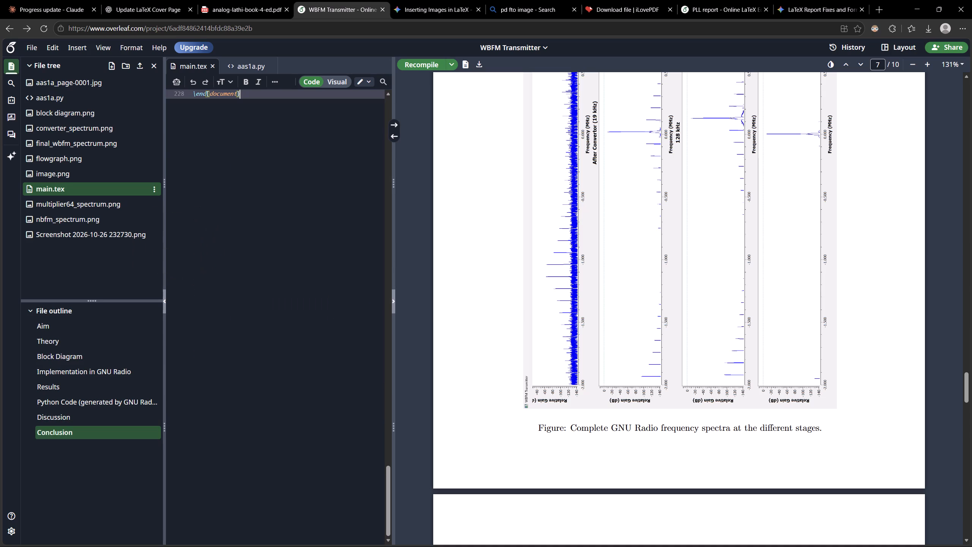
{"action": "key", "text": "ctrl+z"}
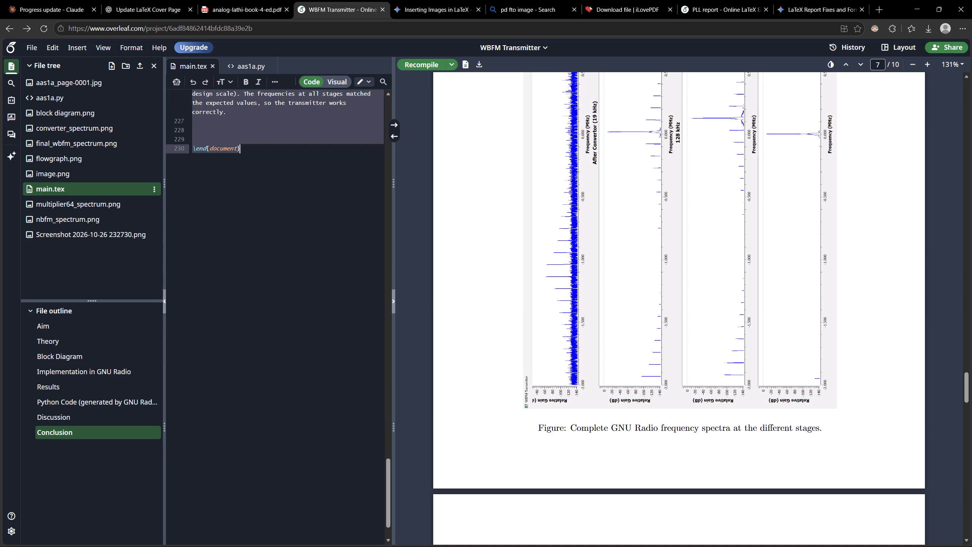
{"action": "key", "text": "BackSpace"}
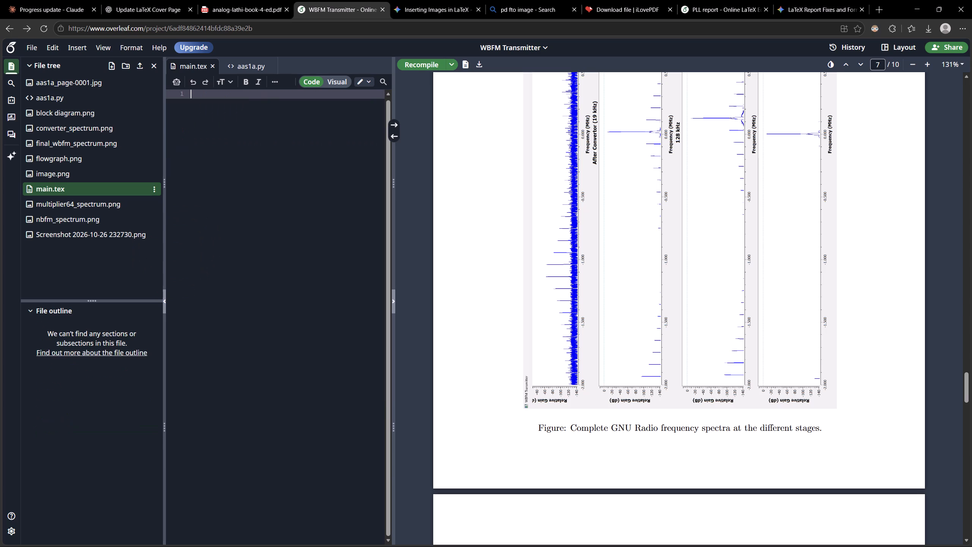
{"action": "key", "text": "ctrl+v"}
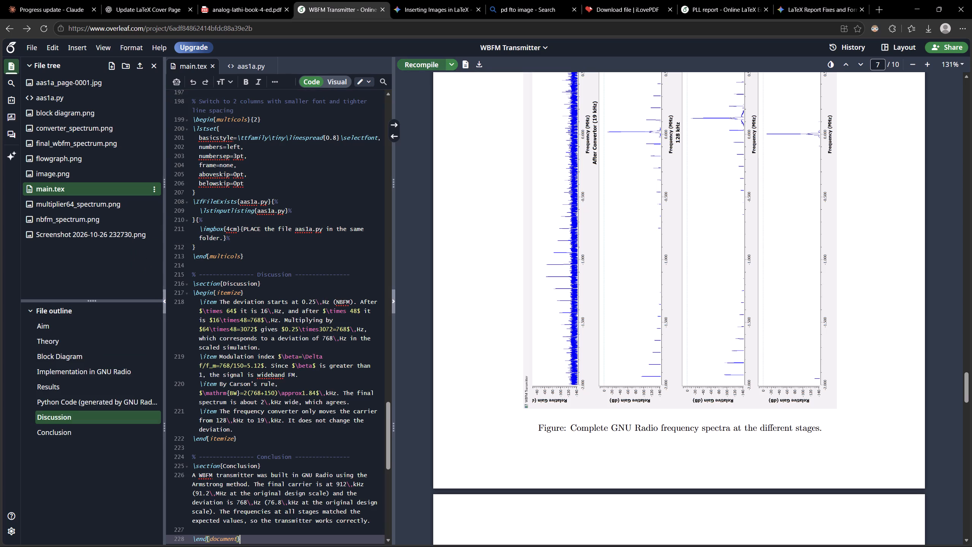
{"action": "left_click", "coordinate": [430, 59]}
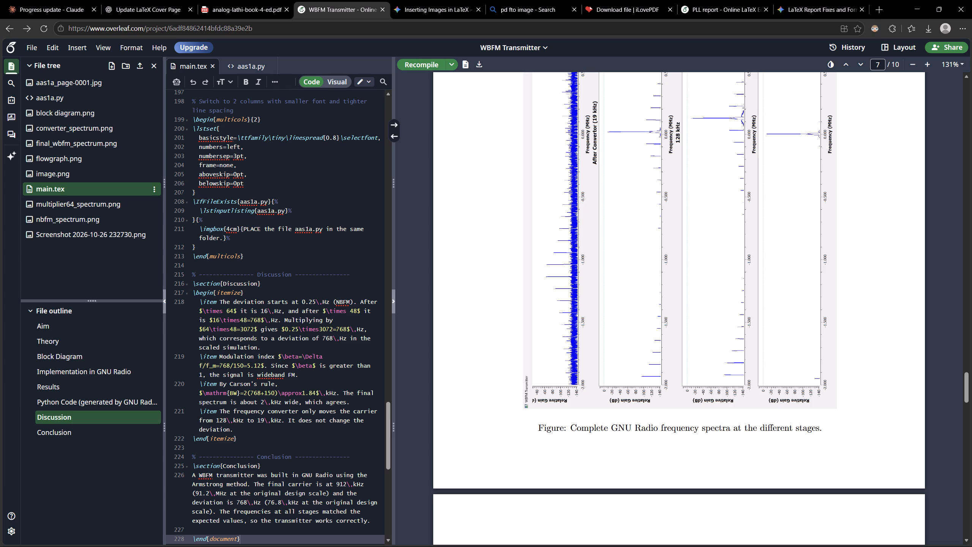
Examine the recompiled report PDF, checking the numbered Python Code, Discussion and Conclusion sections, the spectrum figures and the earlier pages back to the cover.
{"action": "scroll", "coordinate": [693, 207], "scroll_direction": "up", "scroll_amount": 1}
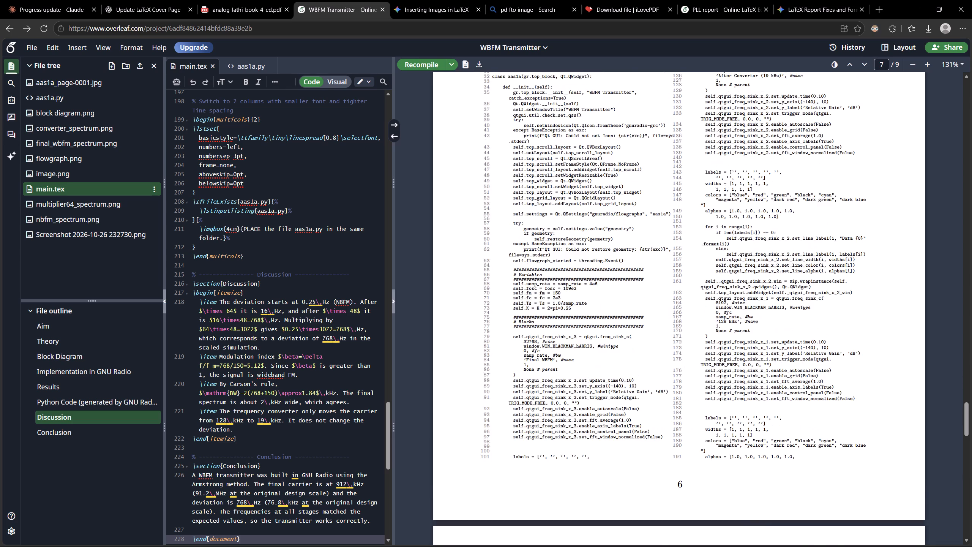
{"action": "scroll", "coordinate": [693, 207], "scroll_direction": "down", "scroll_amount": 20}
{"action": "scroll", "coordinate": [693, 207], "scroll_direction": "down", "scroll_amount": 20}
{"action": "scroll", "coordinate": [693, 207], "scroll_direction": "down", "scroll_amount": 4}
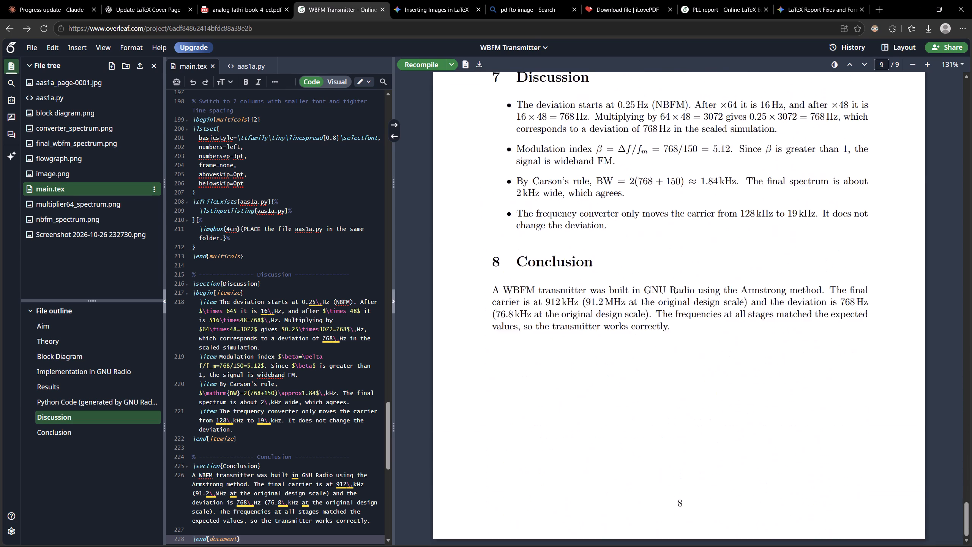
{"action": "scroll", "coordinate": [693, 207], "scroll_direction": "up", "scroll_amount": 20}
{"action": "scroll", "coordinate": [693, 207], "scroll_direction": "up", "scroll_amount": 20}
{"action": "scroll", "coordinate": [693, 207], "scroll_direction": "up", "scroll_amount": 13}
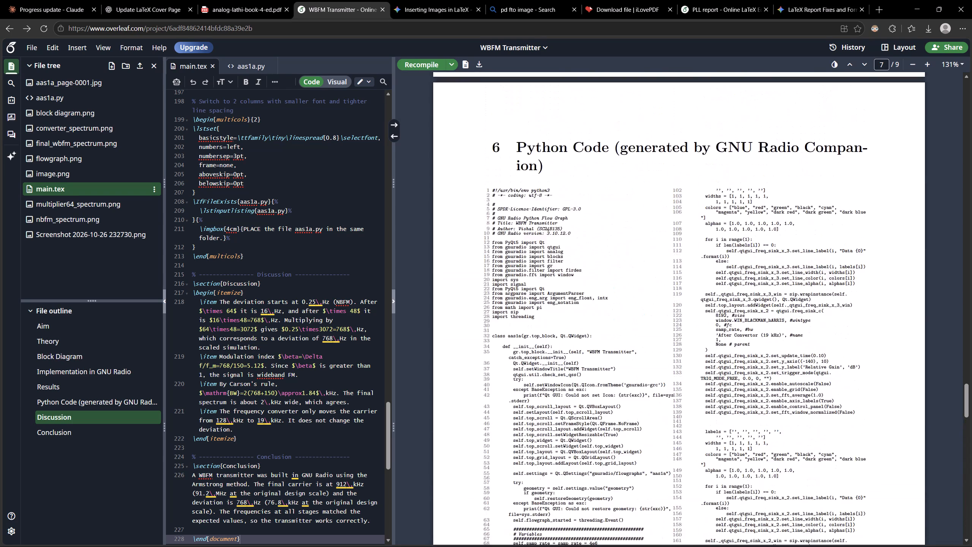
{"action": "scroll", "coordinate": [693, 207], "scroll_direction": "up", "scroll_amount": 20}
{"action": "scroll", "coordinate": [693, 207], "scroll_direction": "up", "scroll_amount": 20}
{"action": "scroll", "coordinate": [693, 207], "scroll_direction": "up", "scroll_amount": 3}
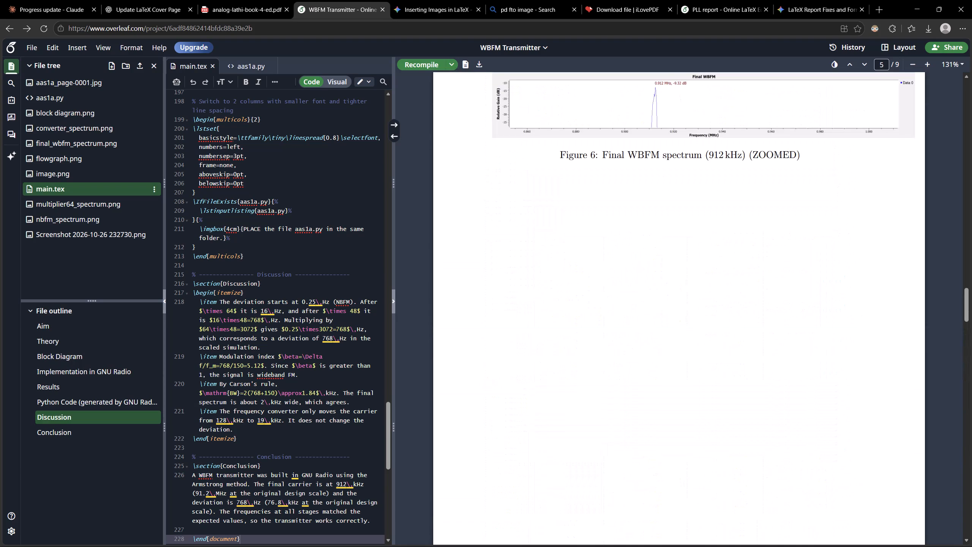
{"action": "scroll", "coordinate": [693, 207], "scroll_direction": "down", "scroll_amount": 20}
{"action": "scroll", "coordinate": [693, 207], "scroll_direction": "down", "scroll_amount": 2}
{"action": "scroll", "coordinate": [693, 207], "scroll_direction": "up", "scroll_amount": 20}
{"action": "scroll", "coordinate": [693, 207], "scroll_direction": "up", "scroll_amount": 3}
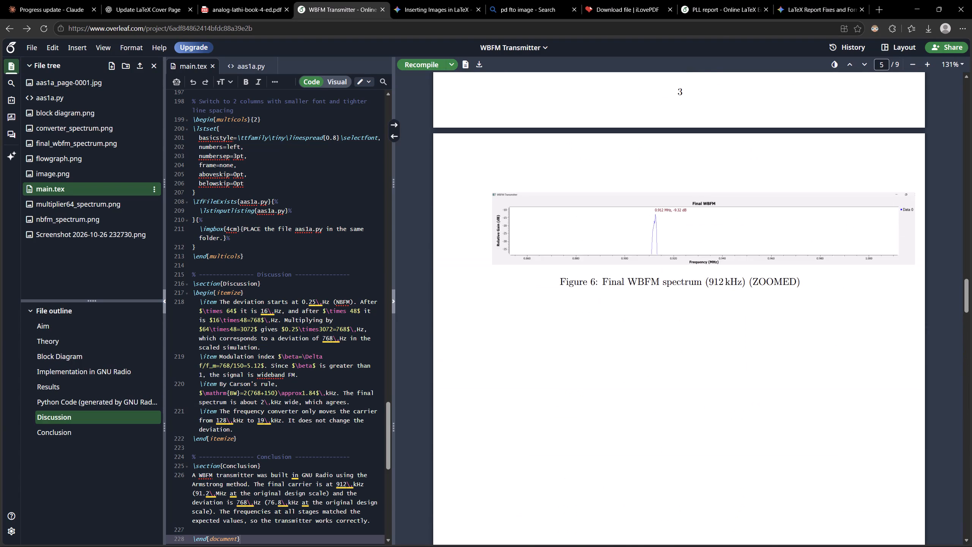
{"action": "scroll", "coordinate": [693, 207], "scroll_direction": "up", "scroll_amount": 20}
{"action": "scroll", "coordinate": [693, 207], "scroll_direction": "up", "scroll_amount": 2}
{"action": "scroll", "coordinate": [693, 207], "scroll_direction": "up", "scroll_amount": 19}
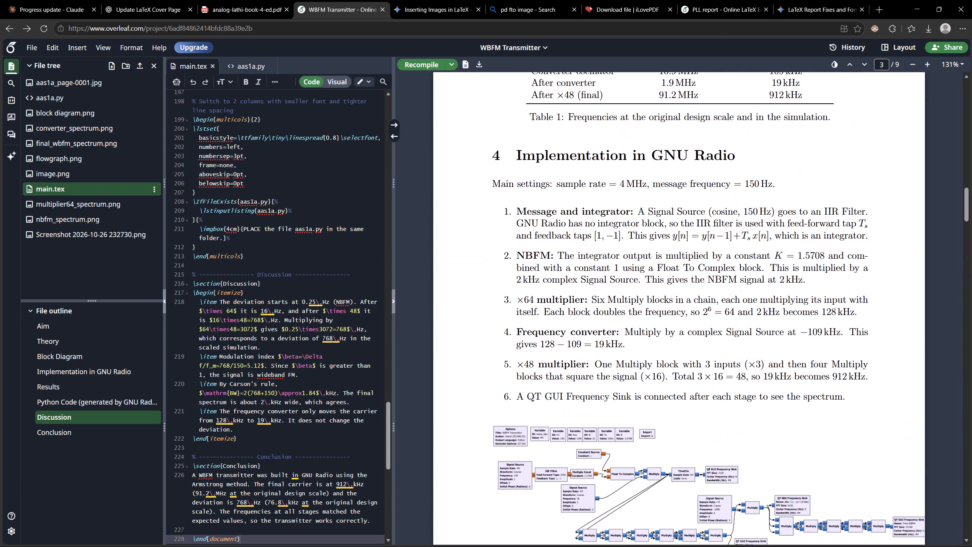
{"action": "scroll", "coordinate": [693, 207], "scroll_direction": "up", "scroll_amount": 5}
{"action": "scroll", "coordinate": [693, 207], "scroll_direction": "down", "scroll_amount": 16}
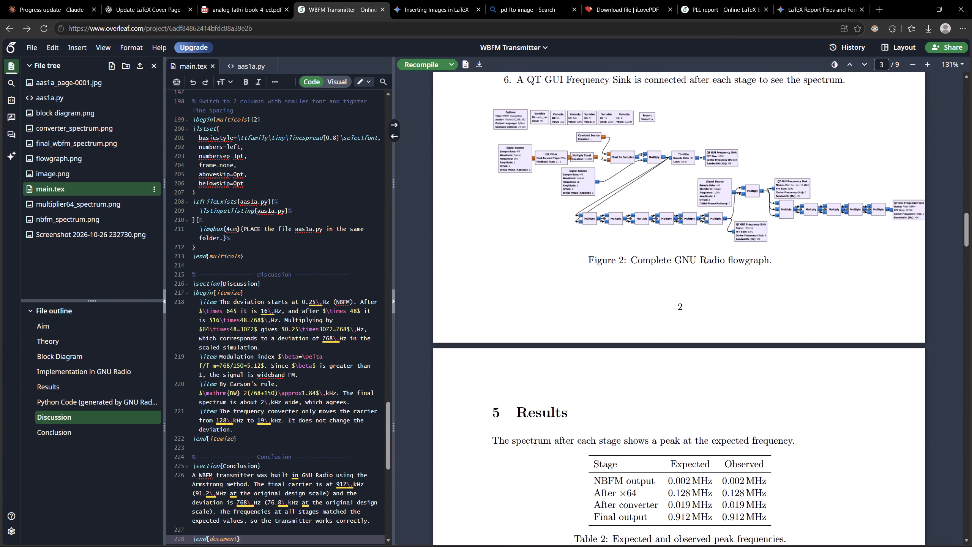
{"action": "scroll", "coordinate": [693, 207], "scroll_direction": "down", "scroll_amount": 15}
{"action": "scroll", "coordinate": [693, 207], "scroll_direction": "up", "scroll_amount": 6}
{"action": "scroll", "coordinate": [693, 207], "scroll_direction": "down", "scroll_amount": 6}
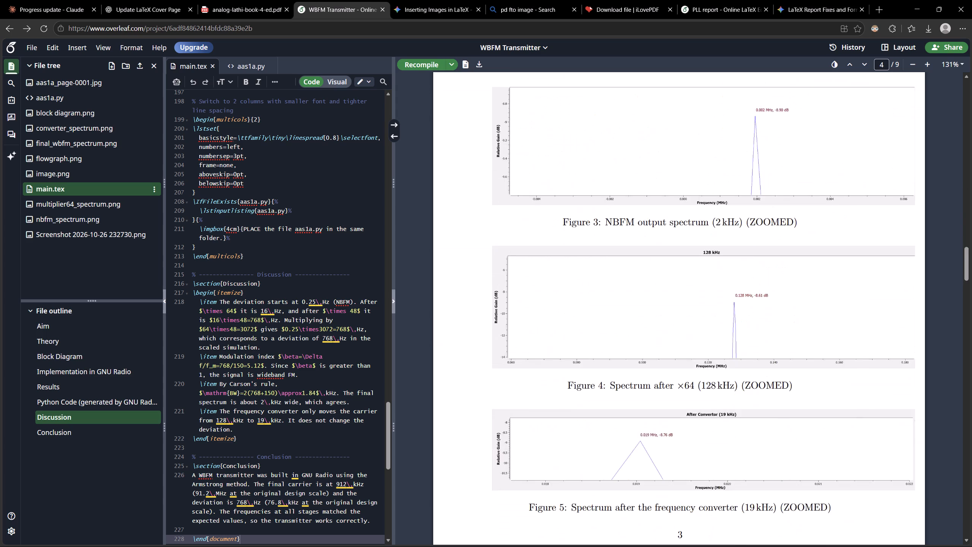
{"action": "scroll", "coordinate": [693, 207], "scroll_direction": "down", "scroll_amount": 15}
{"action": "scroll", "coordinate": [693, 207], "scroll_direction": "down", "scroll_amount": 16}
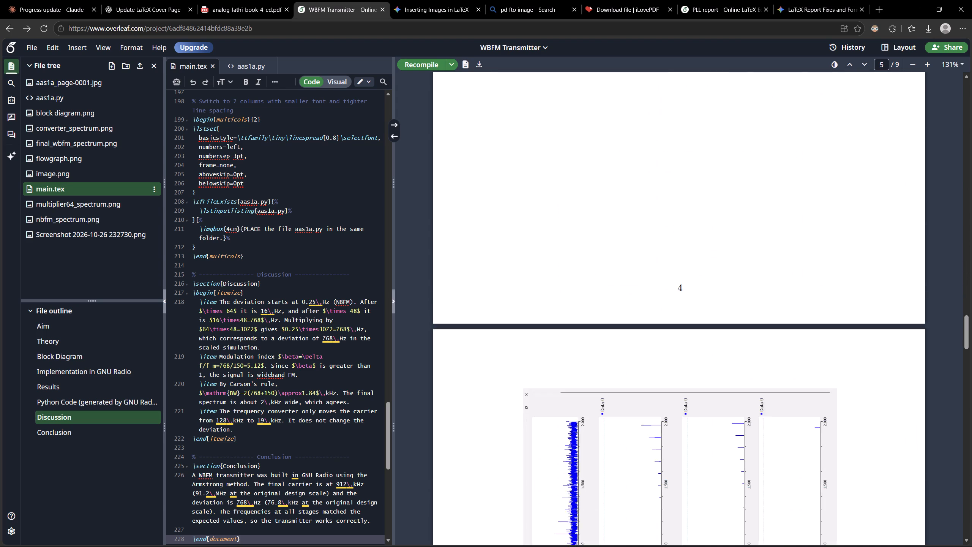
{"action": "scroll", "coordinate": [693, 207], "scroll_direction": "down", "scroll_amount": 20}
{"action": "scroll", "coordinate": [693, 207], "scroll_direction": "up", "scroll_amount": 18}
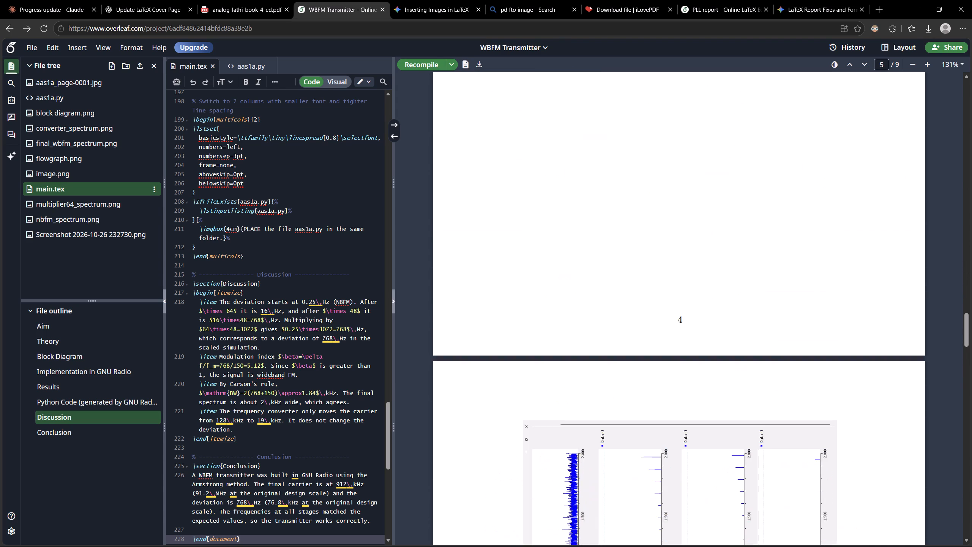
{"action": "scroll", "coordinate": [693, 207], "scroll_direction": "up", "scroll_amount": 20}
{"action": "scroll", "coordinate": [693, 207], "scroll_direction": "up", "scroll_amount": 20}
{"action": "scroll", "coordinate": [693, 207], "scroll_direction": "up", "scroll_amount": 6}
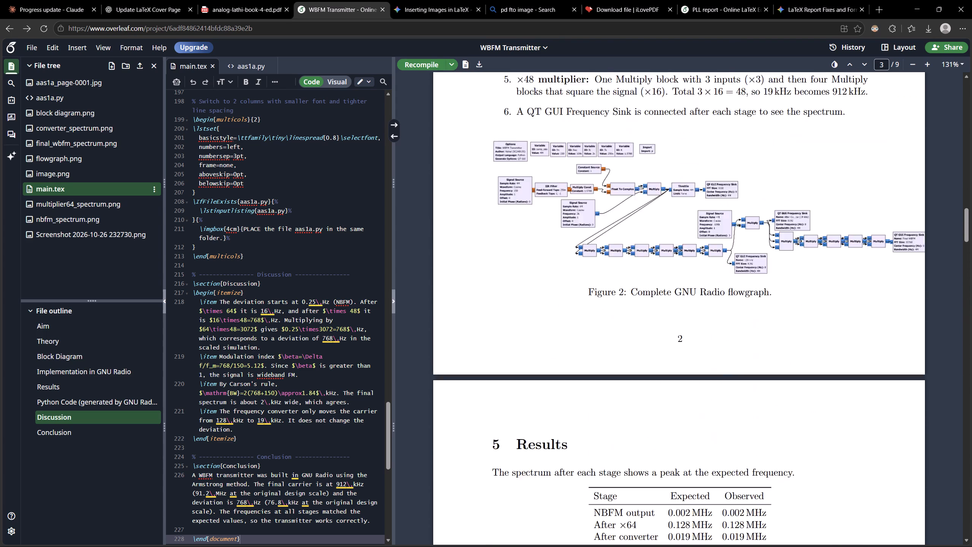
{"action": "scroll", "coordinate": [693, 207], "scroll_direction": "up", "scroll_amount": 20}
{"action": "scroll", "coordinate": [693, 207], "scroll_direction": "up", "scroll_amount": 20}
{"action": "scroll", "coordinate": [693, 207], "scroll_direction": "up", "scroll_amount": 6}
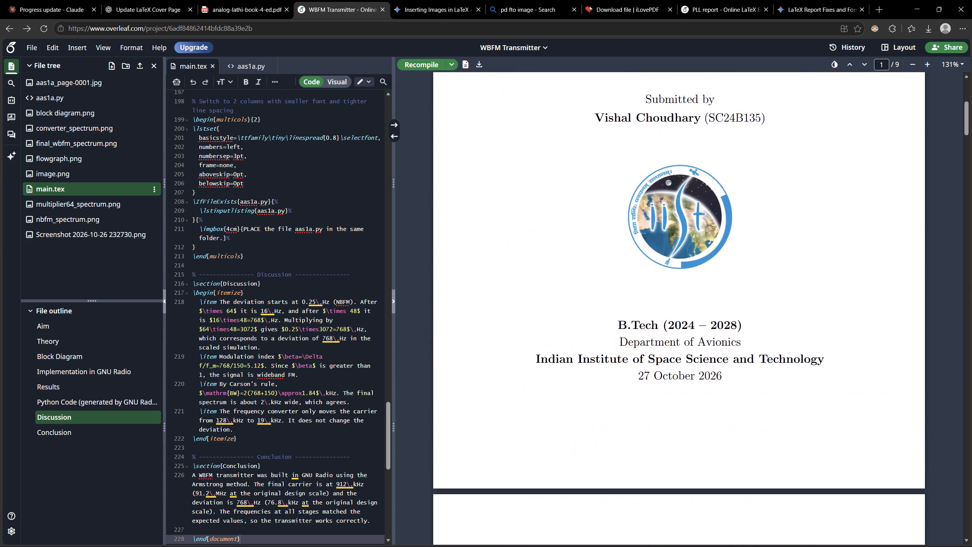
{"action": "scroll", "coordinate": [693, 207], "scroll_direction": "up", "scroll_amount": 15}
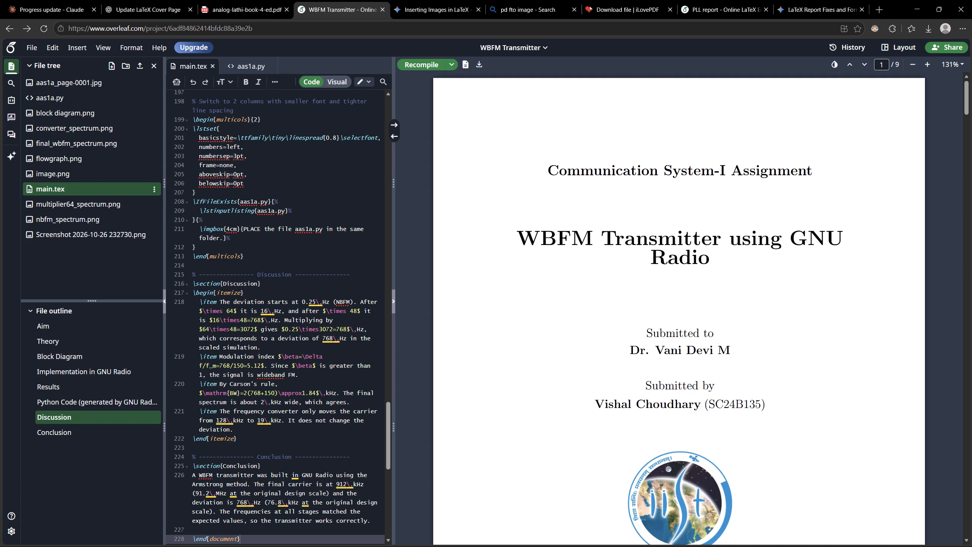
Proofread the compiled report from the cover page to the Conclusion, checking section numbering, figures and the two-column code listing.
{"action": "scroll", "coordinate": [693, 207], "scroll_direction": "down", "scroll_amount": 15}
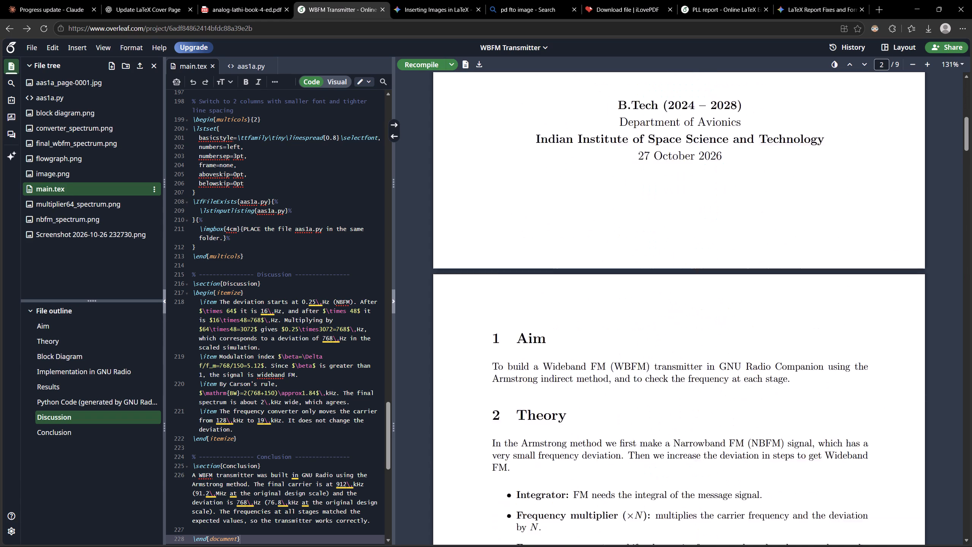
{"action": "scroll", "coordinate": [693, 207], "scroll_direction": "down", "scroll_amount": 20}
{"action": "scroll", "coordinate": [693, 207], "scroll_direction": "down", "scroll_amount": 17}
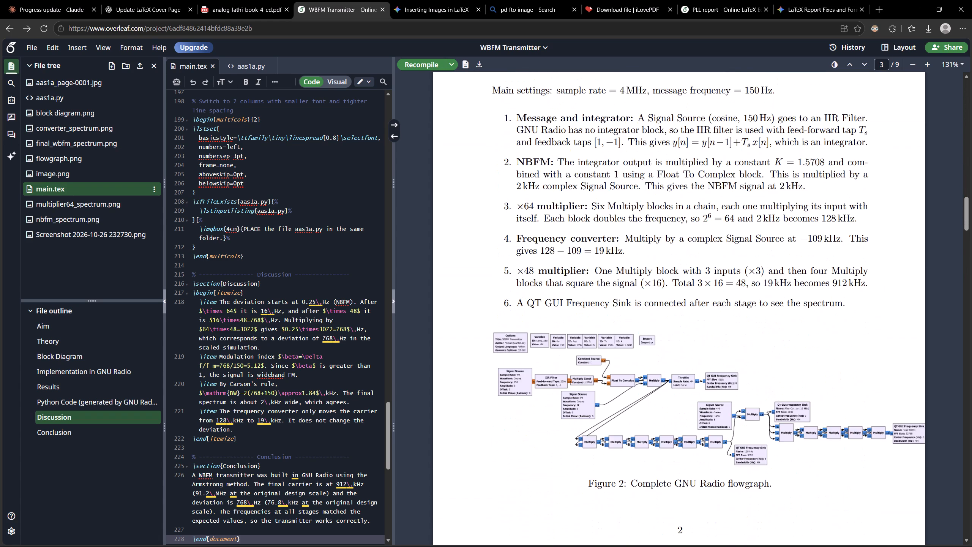
{"action": "scroll", "coordinate": [693, 207], "scroll_direction": "down", "scroll_amount": 16}
{"action": "scroll", "coordinate": [693, 207], "scroll_direction": "down", "scroll_amount": 8}
{"action": "scroll", "coordinate": [693, 207], "scroll_direction": "down", "scroll_amount": 20}
{"action": "scroll", "coordinate": [693, 207], "scroll_direction": "down", "scroll_amount": 3}
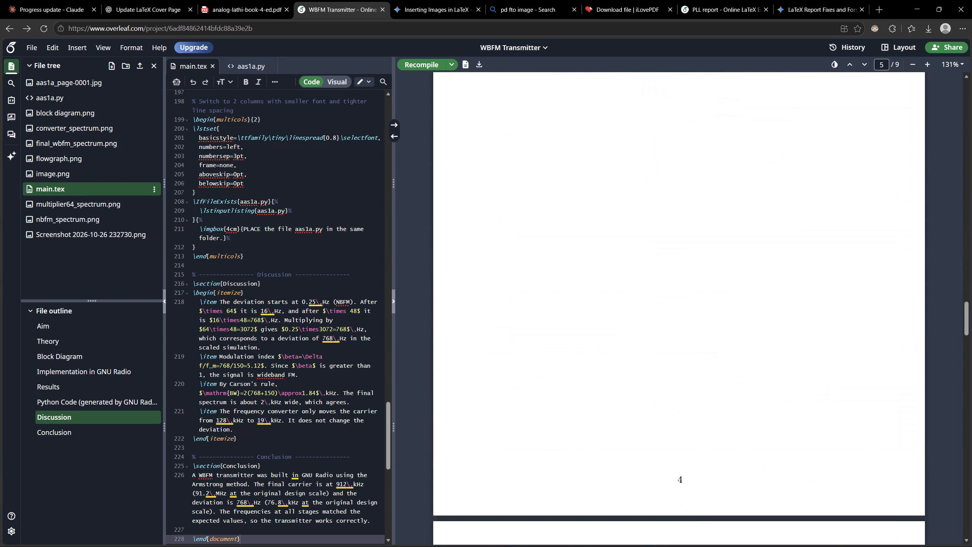
{"action": "scroll", "coordinate": [693, 207], "scroll_direction": "down", "scroll_amount": 20}
{"action": "scroll", "coordinate": [693, 207], "scroll_direction": "down", "scroll_amount": 20}
{"action": "scroll", "coordinate": [693, 207], "scroll_direction": "down", "scroll_amount": 9}
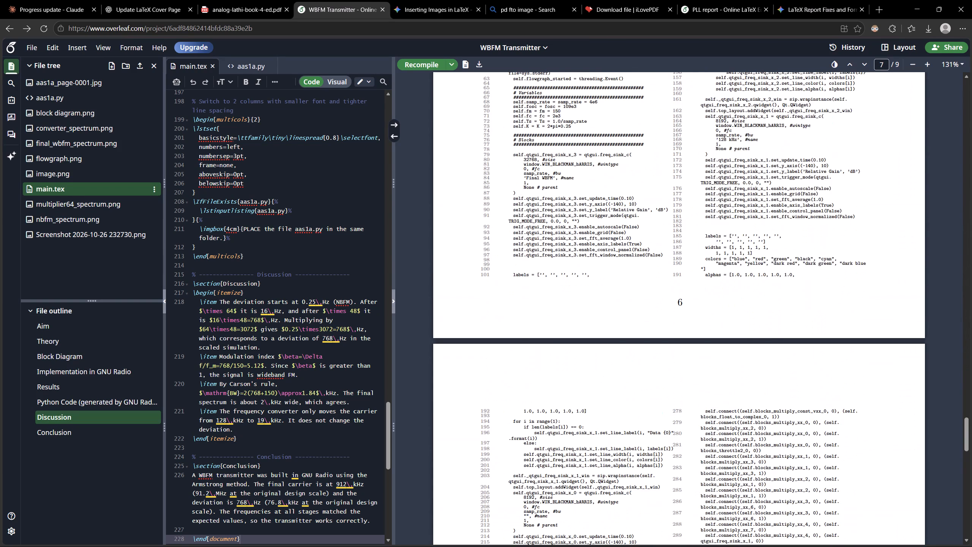
{"action": "scroll", "coordinate": [693, 207], "scroll_direction": "down", "scroll_amount": 16}
{"action": "scroll", "coordinate": [693, 207], "scroll_direction": "down", "scroll_amount": 7}
{"action": "scroll", "coordinate": [693, 207], "scroll_direction": "up", "scroll_amount": 8}
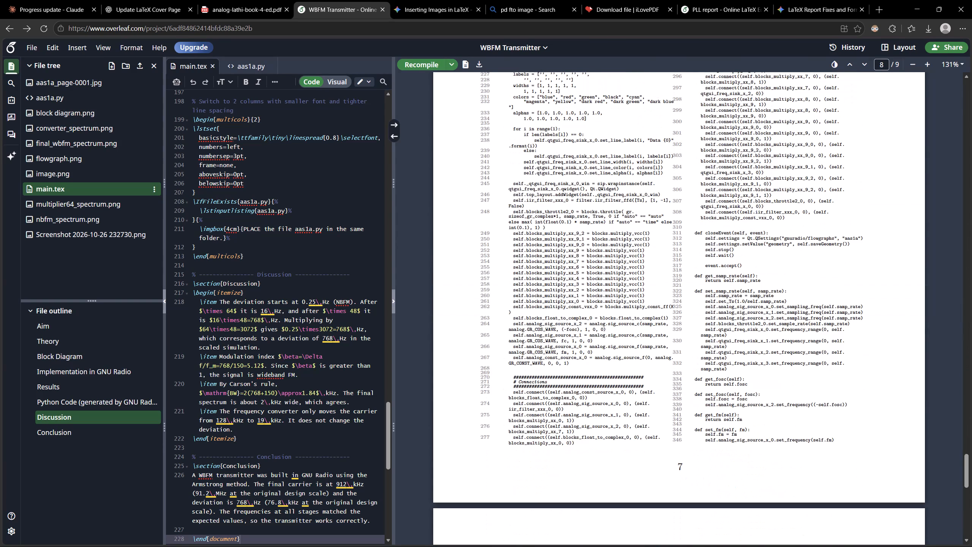
{"action": "scroll", "coordinate": [693, 207], "scroll_direction": "down", "scroll_amount": 9}
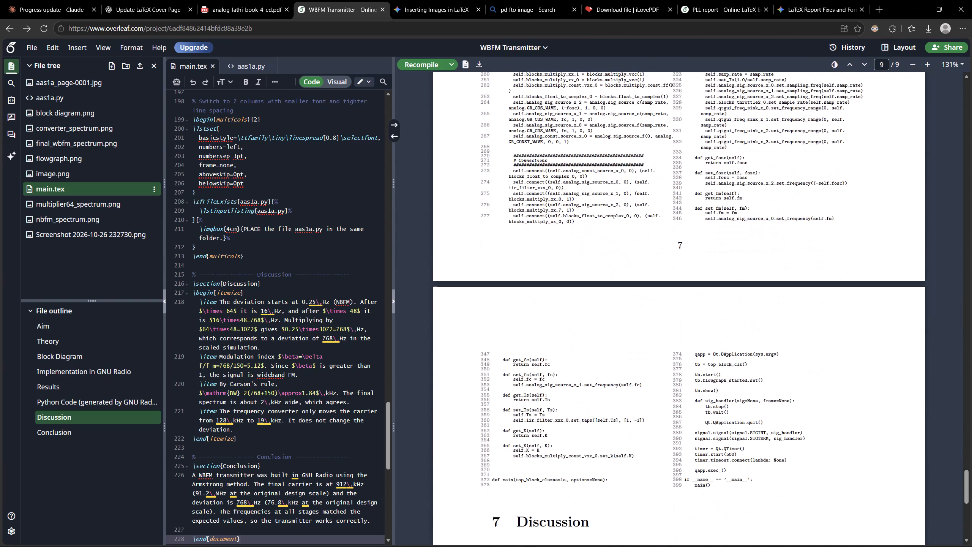
{"action": "scroll", "coordinate": [693, 207], "scroll_direction": "down", "scroll_amount": 13}
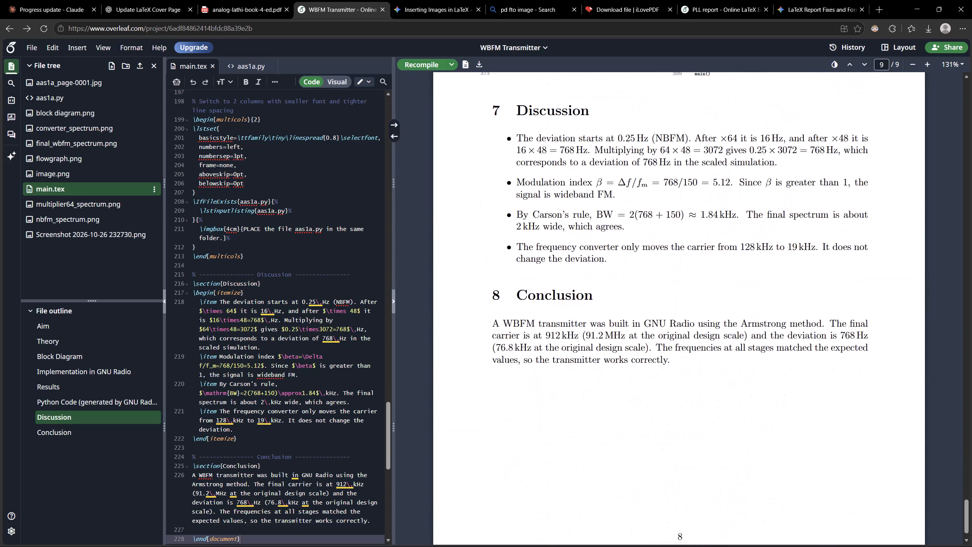
{"action": "scroll", "coordinate": [693, 207], "scroll_direction": "up", "scroll_amount": 3}
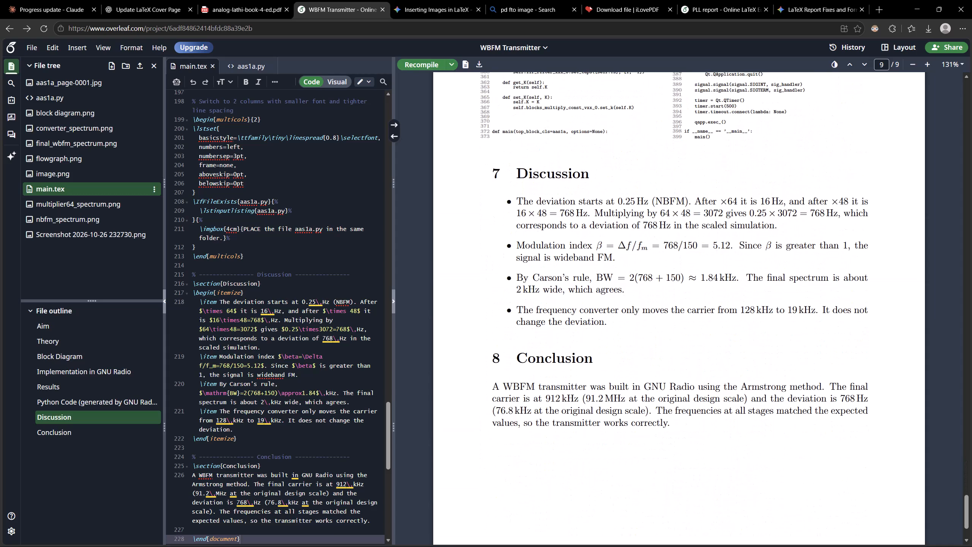
{"action": "scroll", "coordinate": [693, 207], "scroll_direction": "down", "scroll_amount": 8}
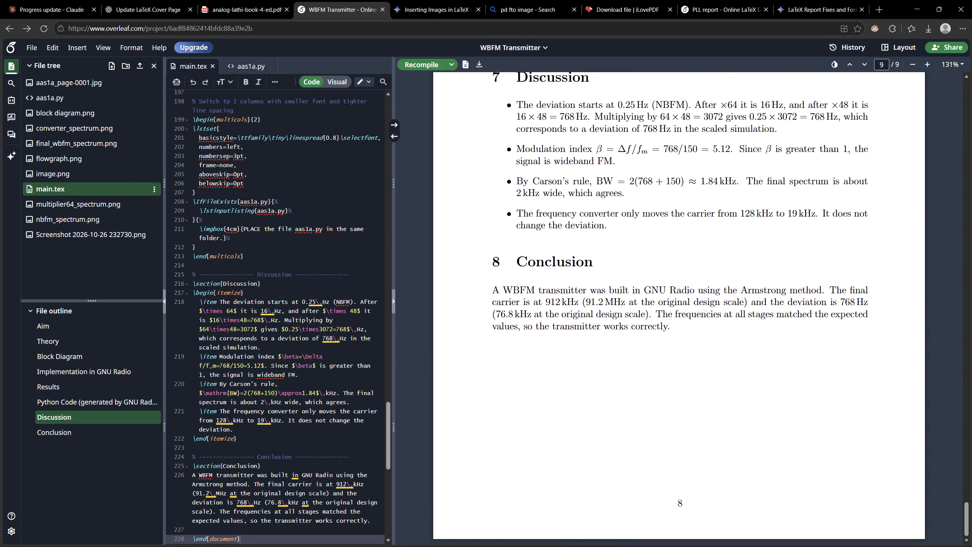
Download the compiled WBFM Transmitter report as a PDF.
{"action": "left_click", "coordinate": [478, 70]}
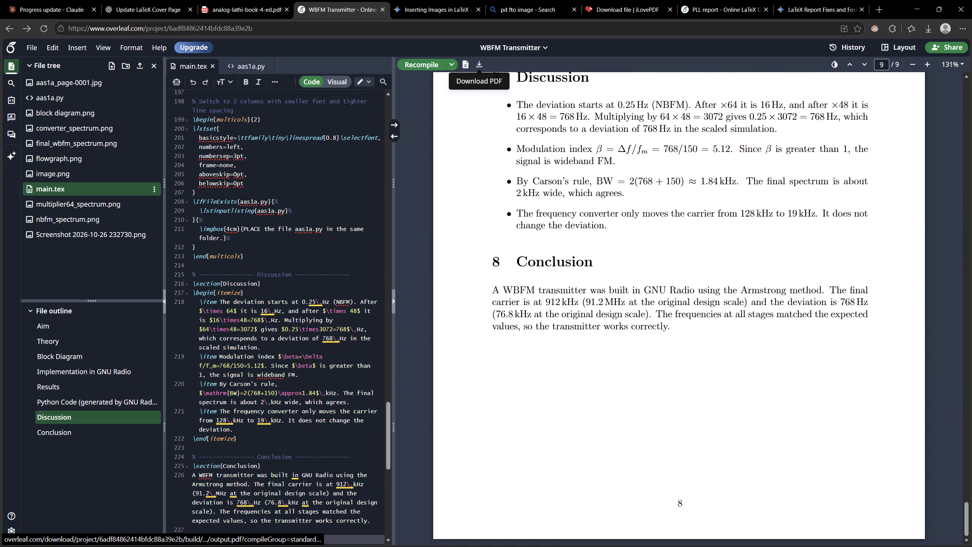